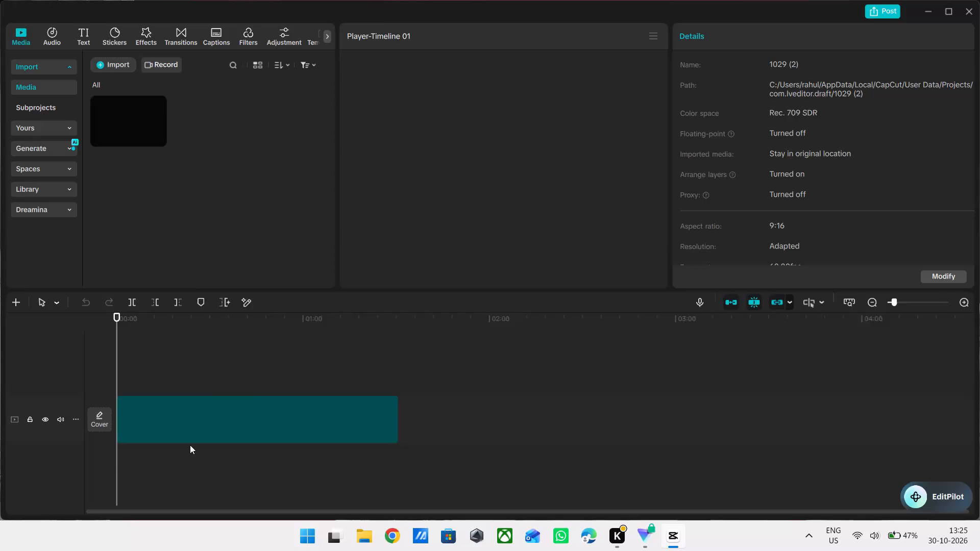
Play the timeline's IMG_0153.MOV clip from the start and pause the preview after about six seconds.
key("space")
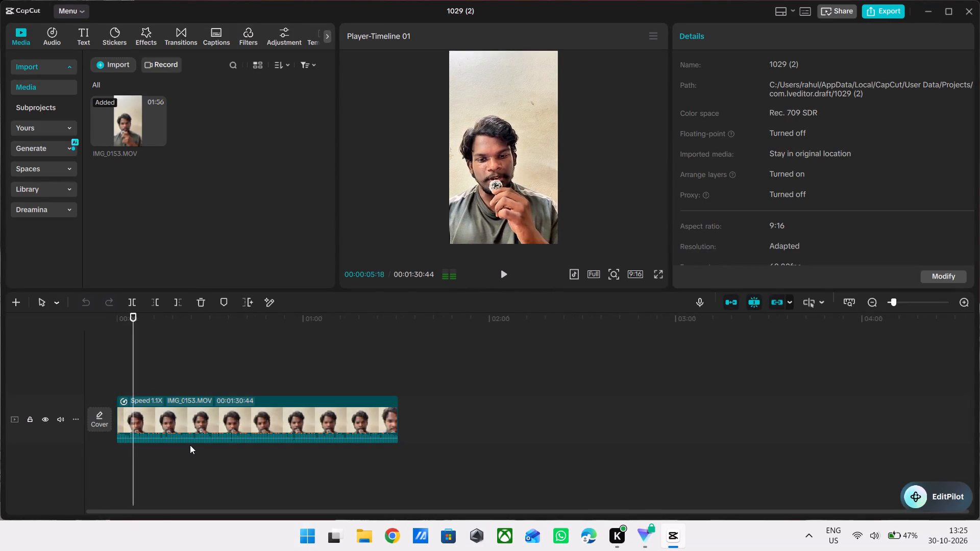
key("space")
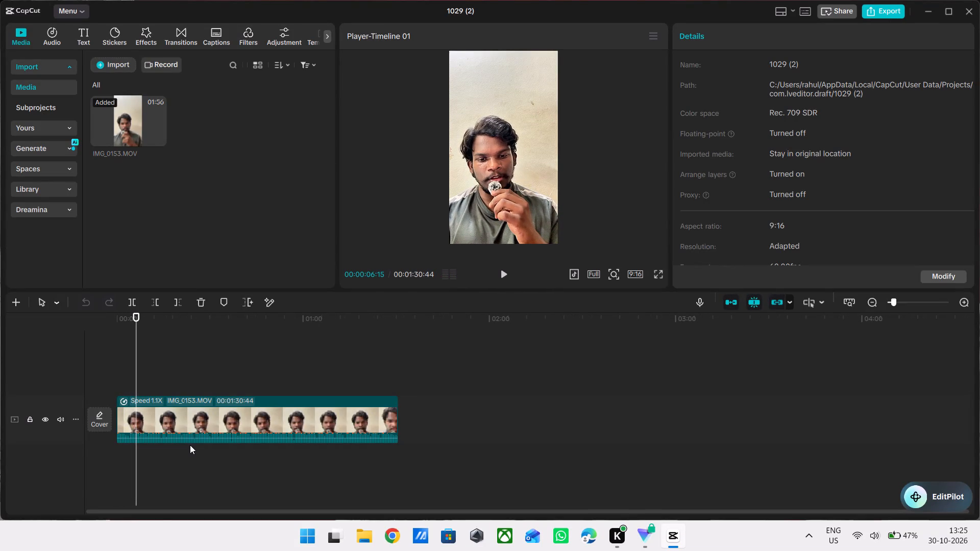
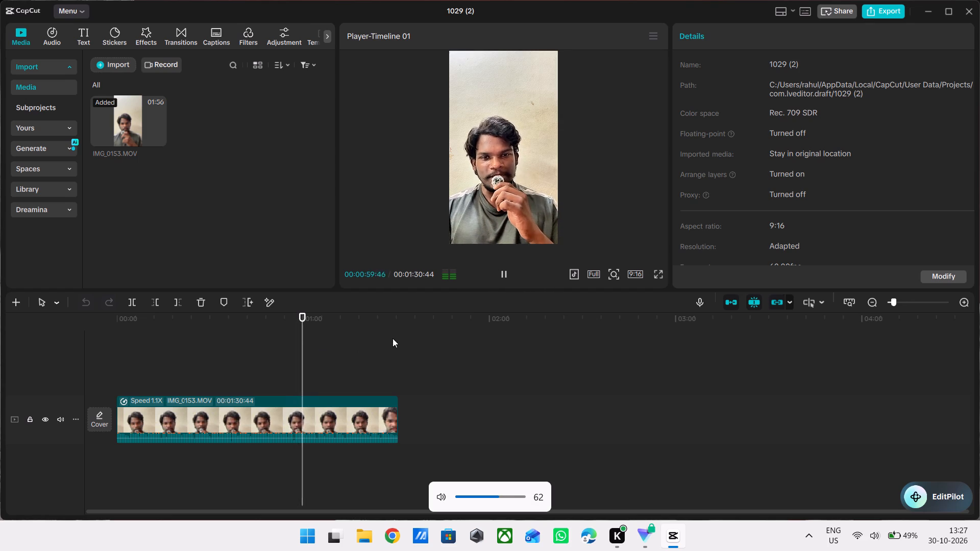
Watch the rest of the IMG_0153.MOV clip in the full-screen preview to its end, and return to the editor.
left_click(660, 271)
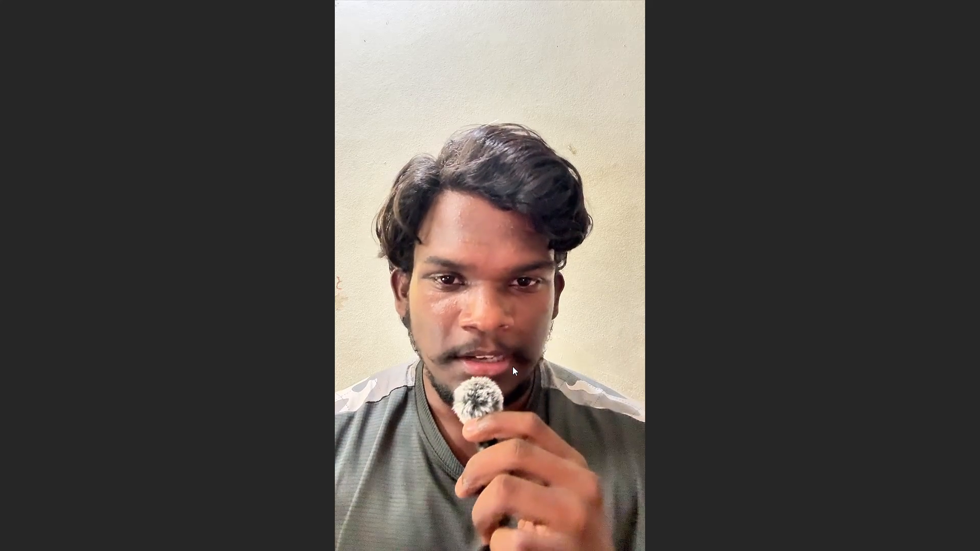
key("Escape")
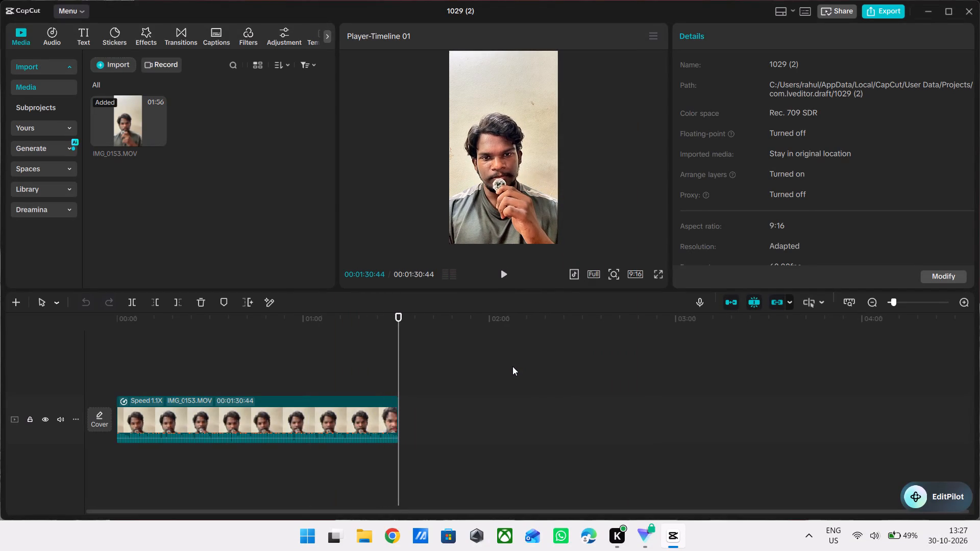
Close the 1029 (2) project window.
left_click(969, 6)
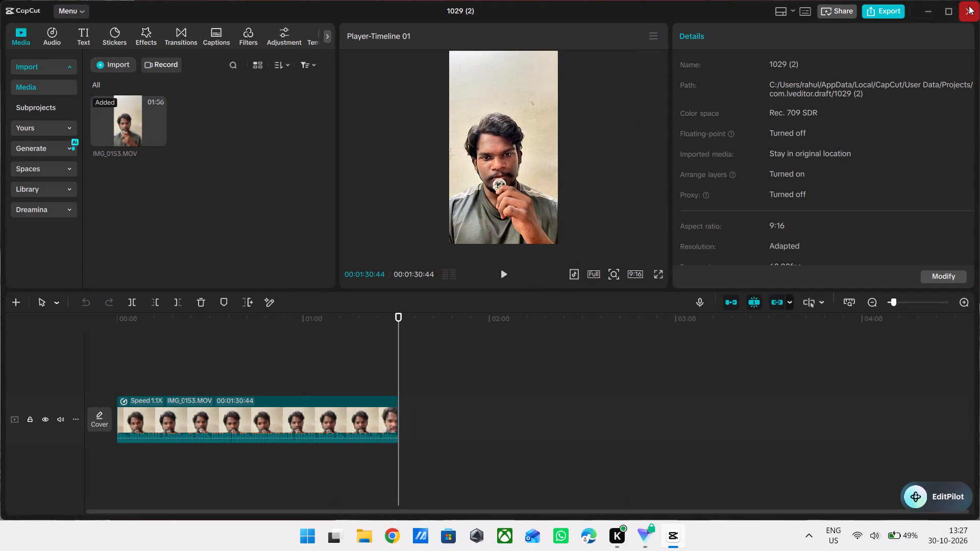
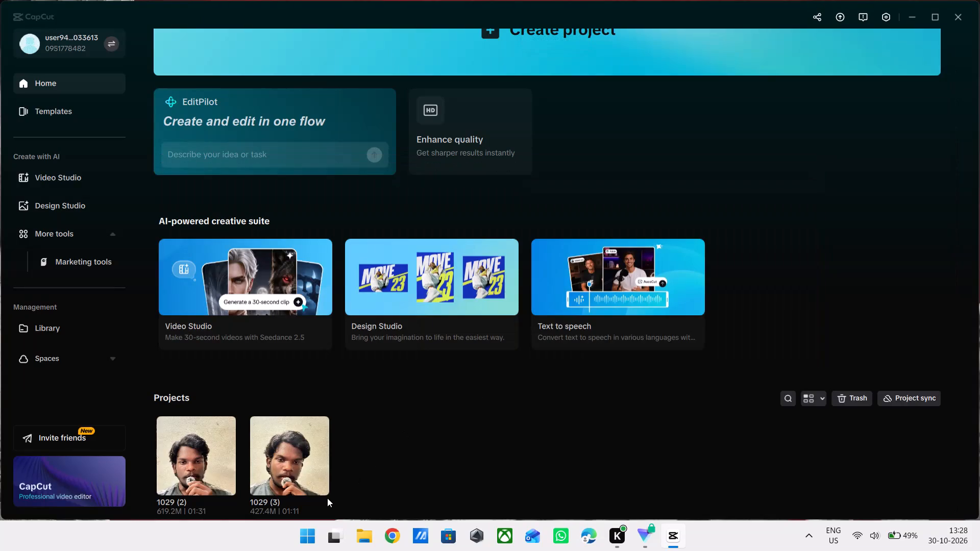
left_click(394, 535)
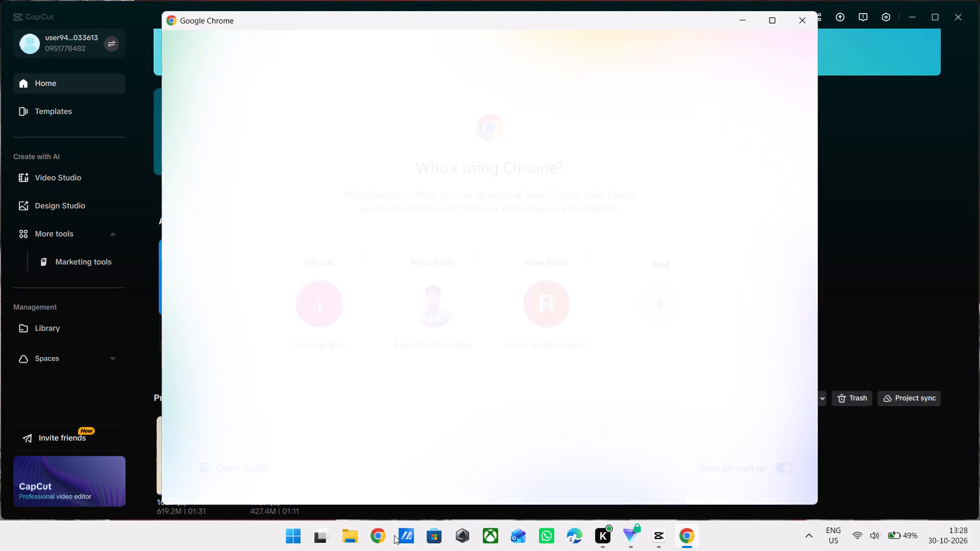
left_click(324, 345)
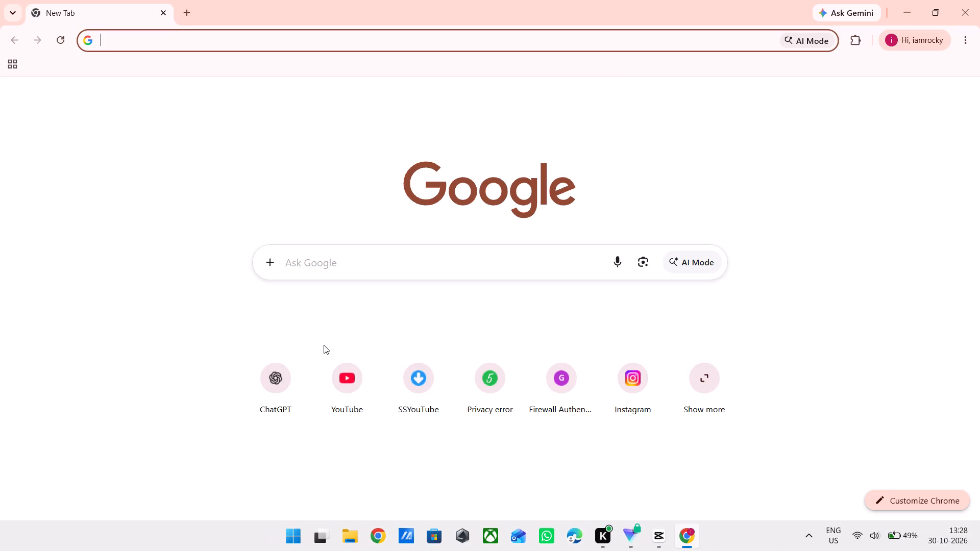
Reopen the 1029 (2) project in CapCut and briefly play the IMG_0153.MOV clip from its beginning.
left_click(201, 449)
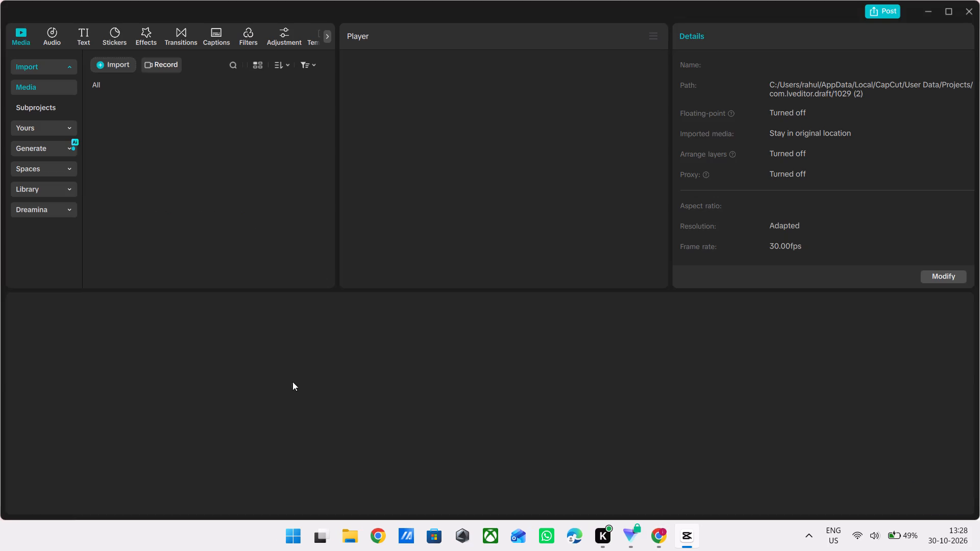
left_click(354, 357)
left_click_drag(354, 357, 351, 357)
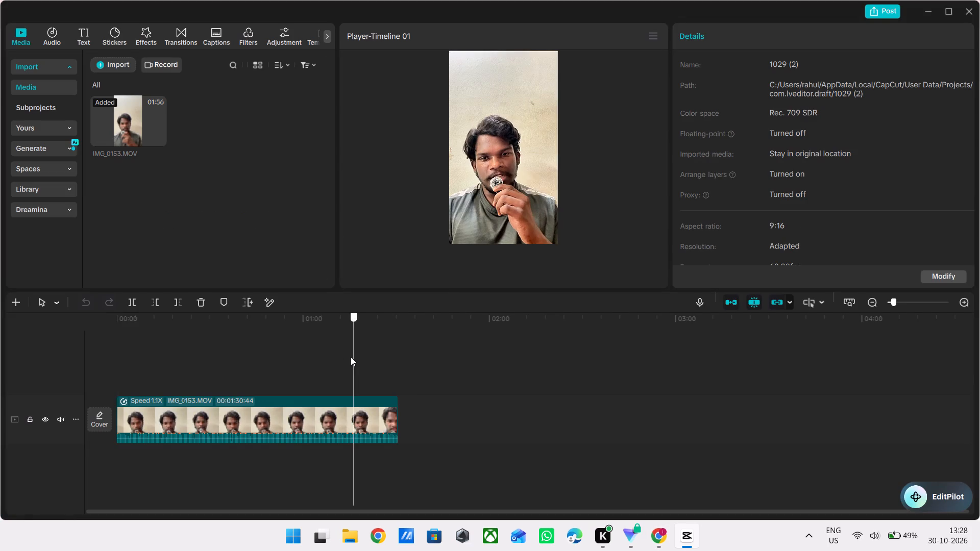
left_click_drag(351, 357, 65, 424)
key("space")
key("space")
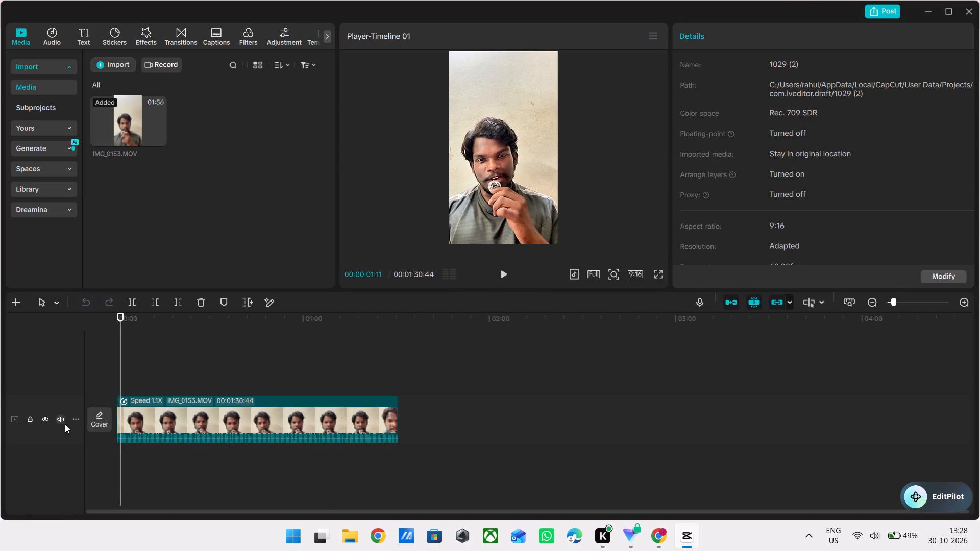
Switch to Chrome and search Google for "narendra modi tweet on mlc".
scroll(65, 424, "left", 1)
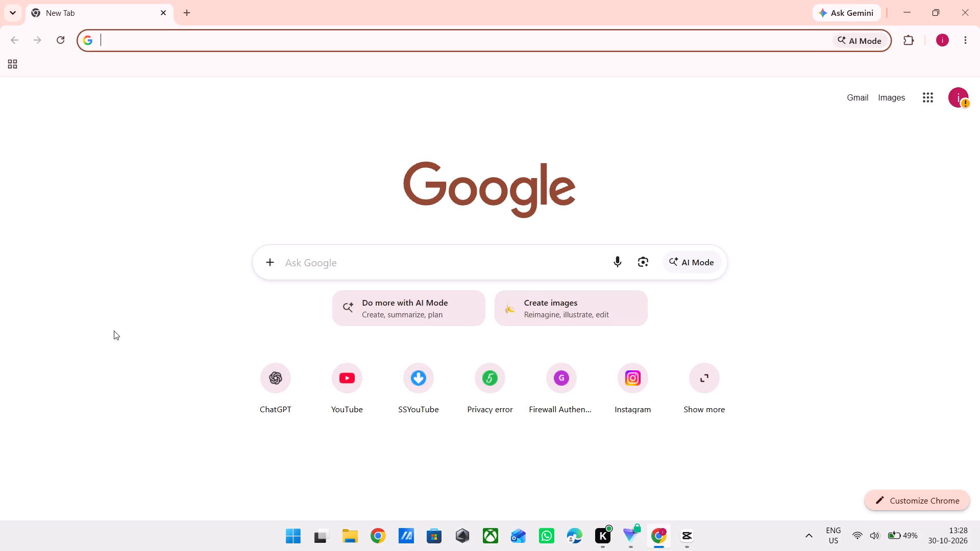
type("narebdra")
key("space")
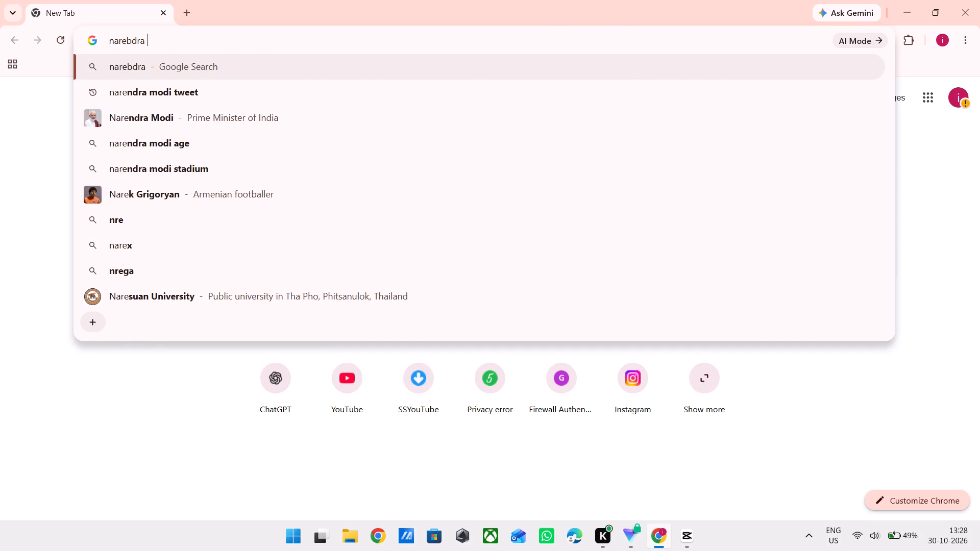
key("Left")
key("Down")
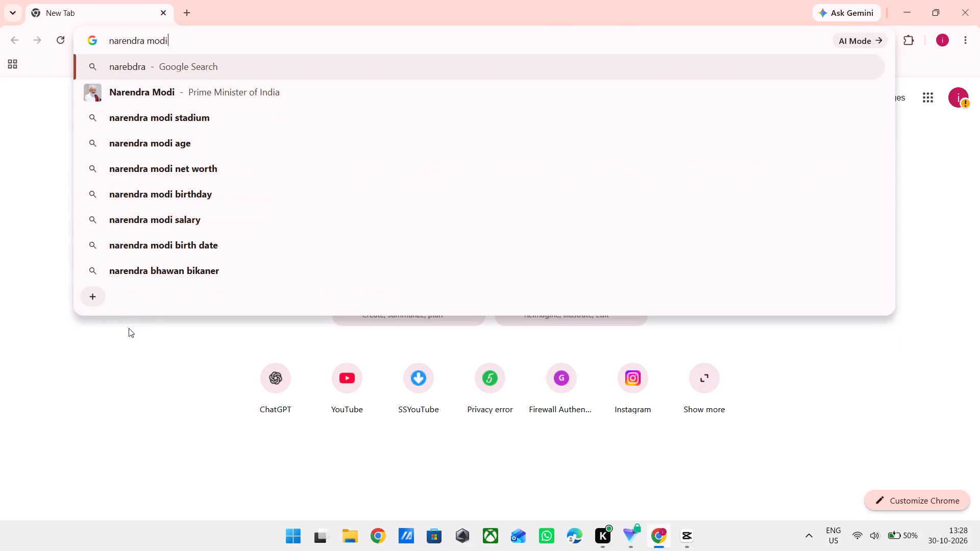
key("space")
type("tweet ob")
key("BackSpace")
type("n mlc")
key("Return")
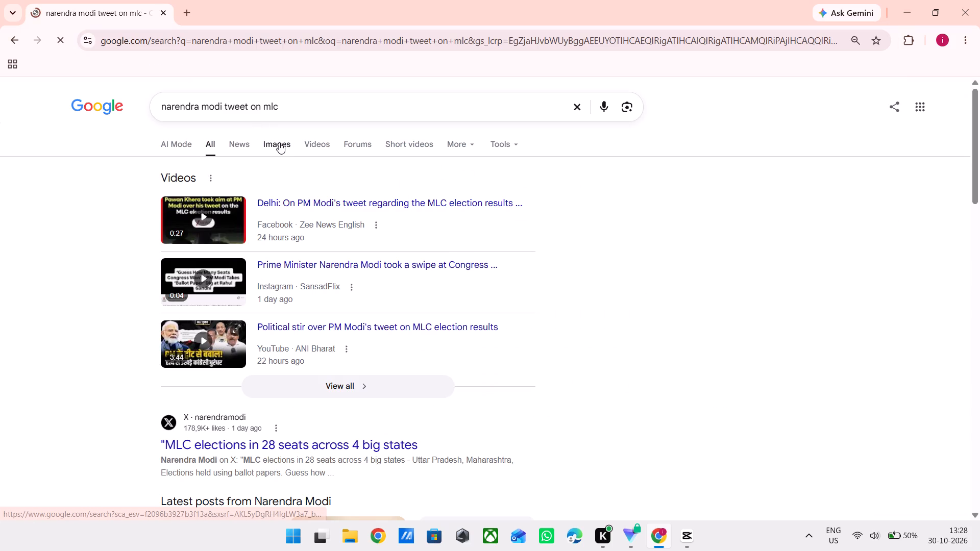
Save the MLC elections tweet screenshot from the ANI on X image result to the Downloads folder as a JPG.
left_click(279, 142)
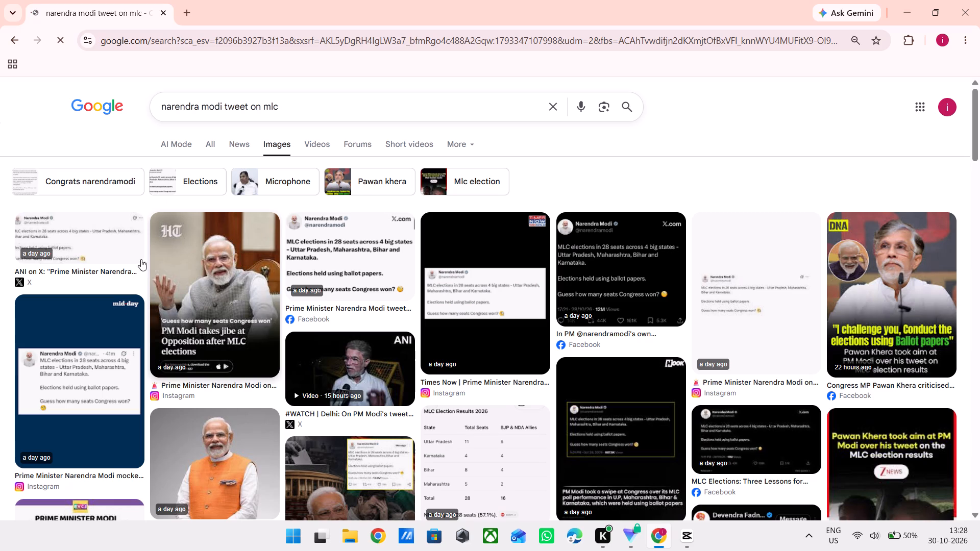
left_click(69, 243)
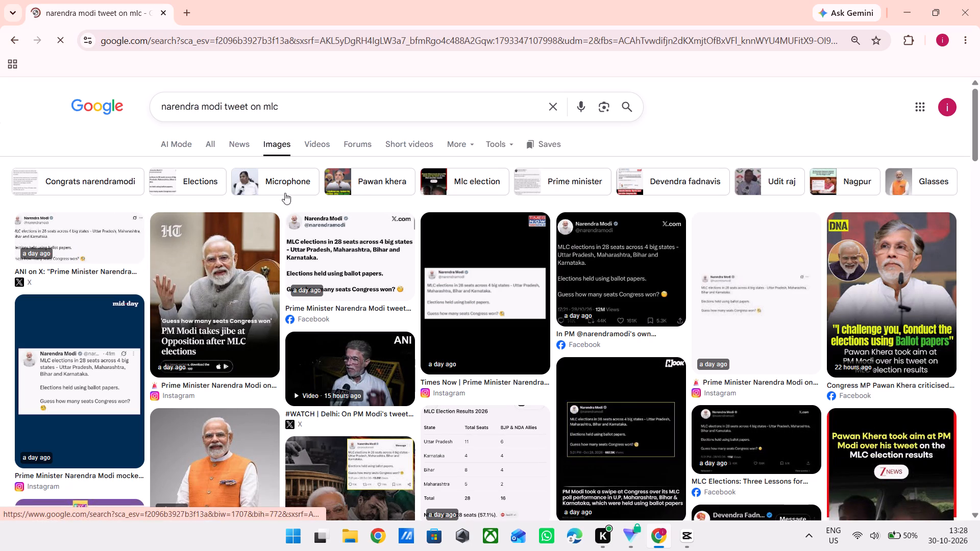
left_click(69, 253)
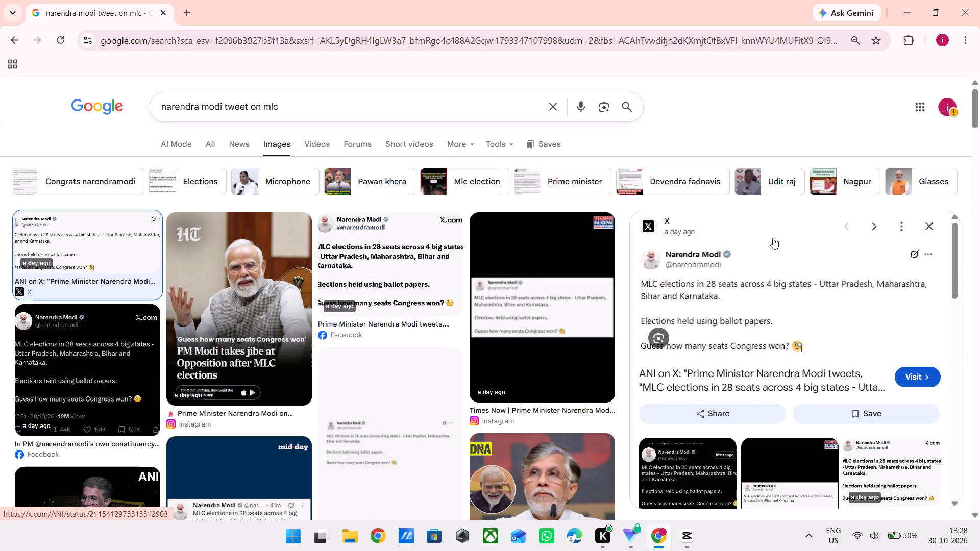
right_click(777, 284)
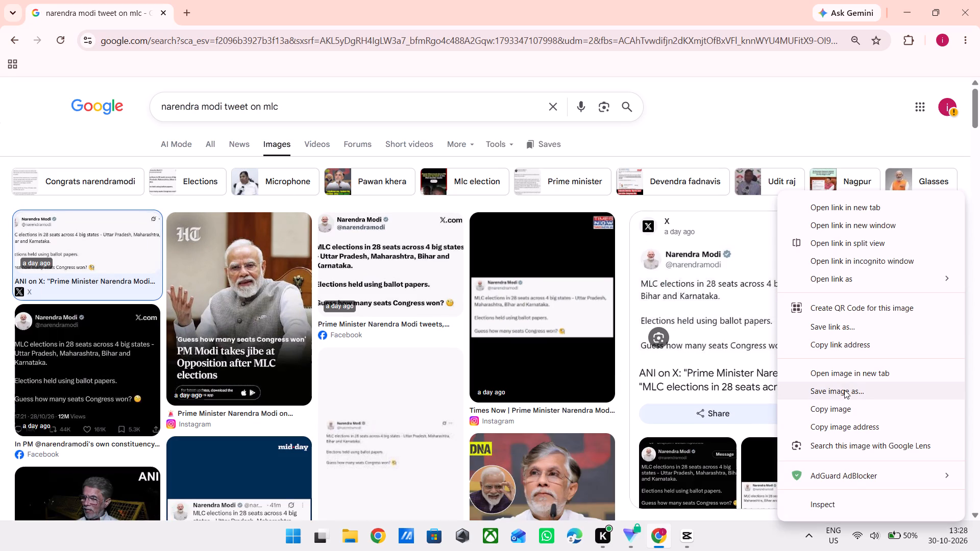
left_click(844, 391)
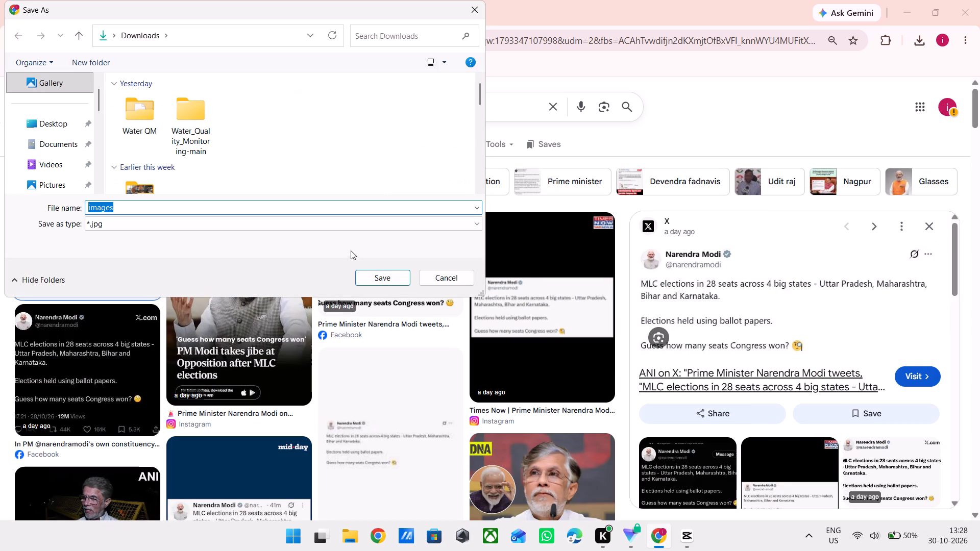
left_click(377, 272)
Change the image search to "narendra modi pics".
scroll(431, 363, "down", 1)
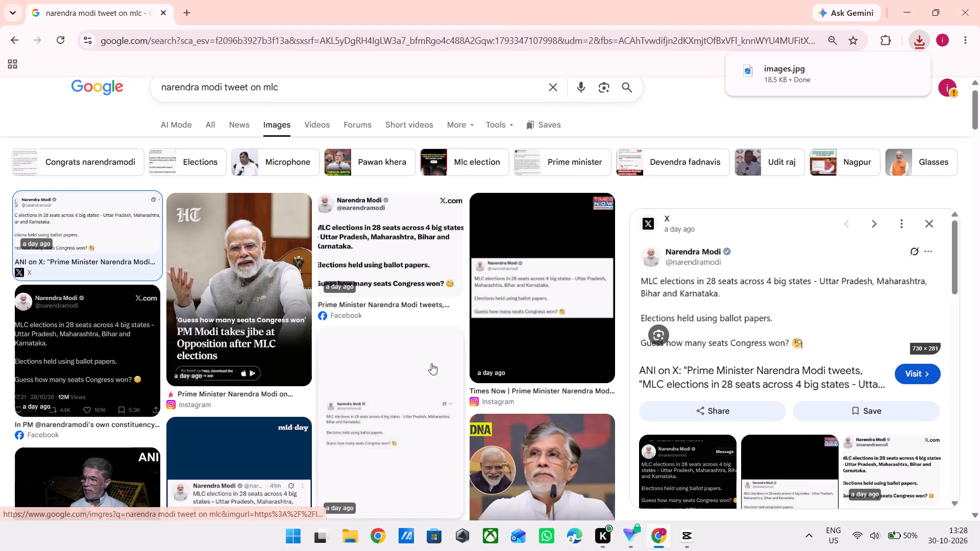
scroll(431, 363, "down", 1)
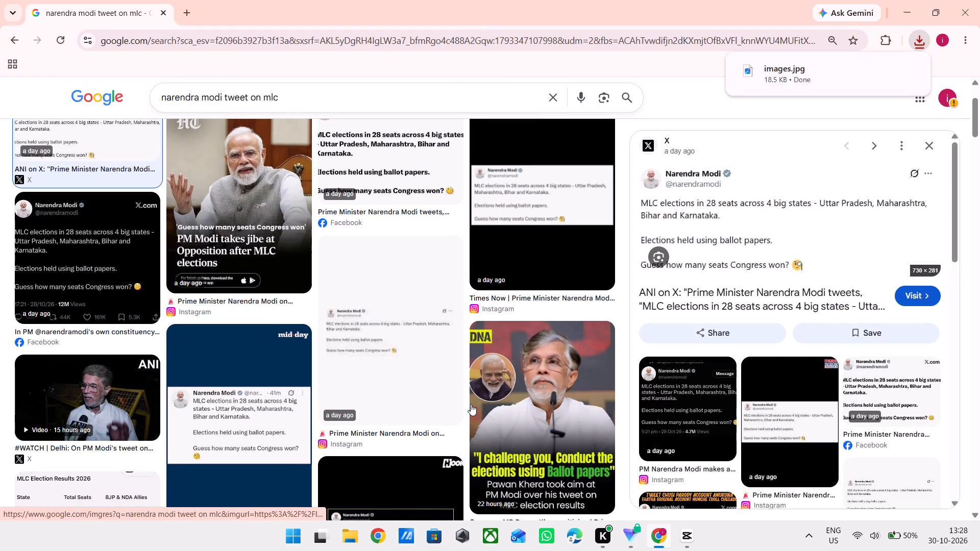
left_click_drag(279, 94, 251, 92)
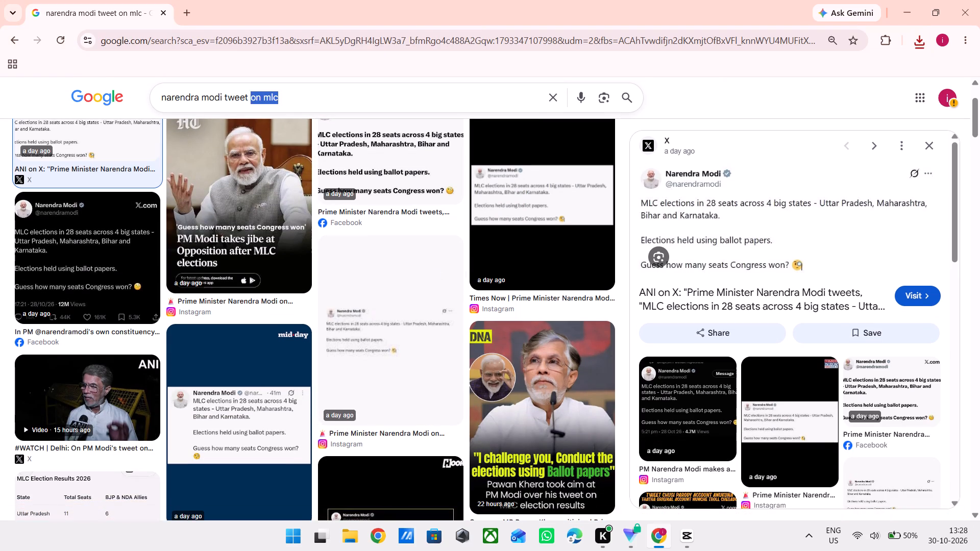
left_click_drag(251, 92, 228, 93)
key("BackSpace")
key("BackSpace")
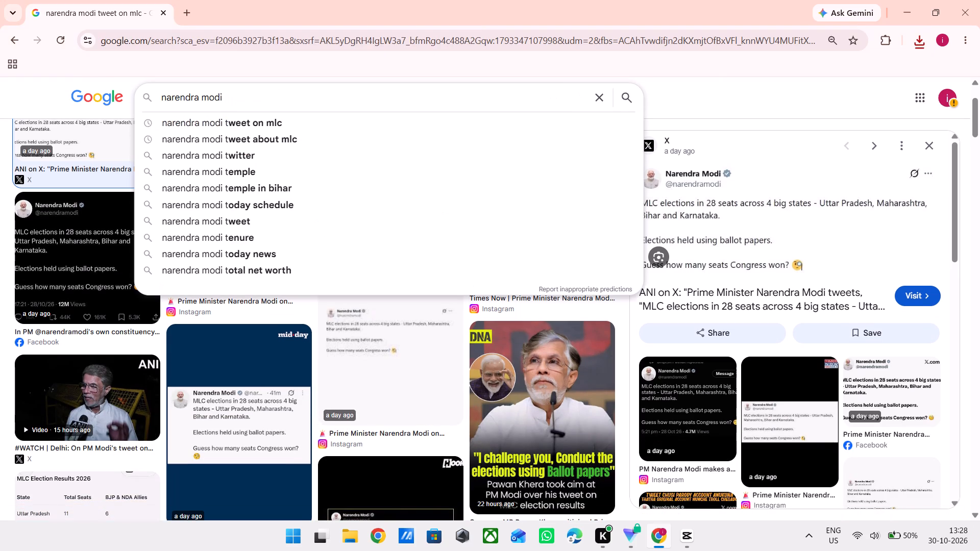
type("pics")
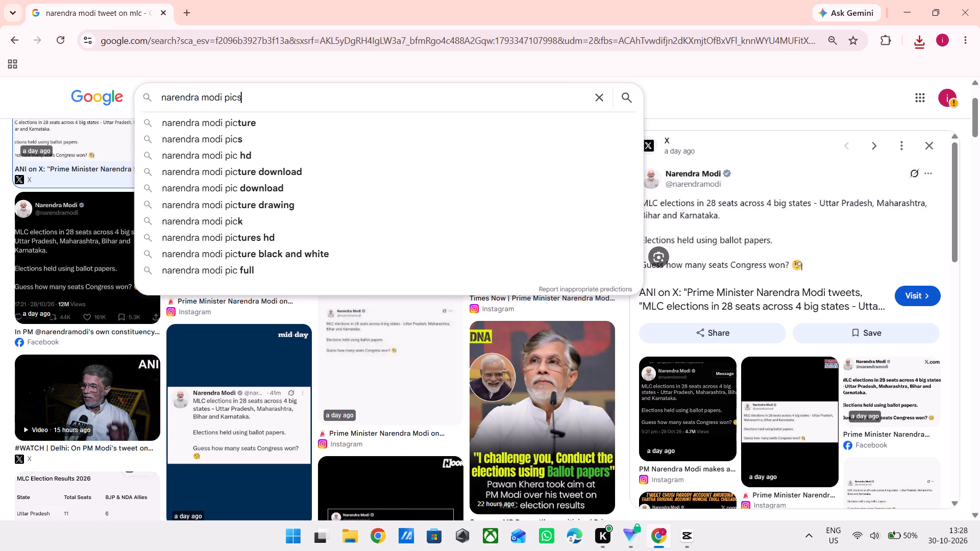
key("Return")
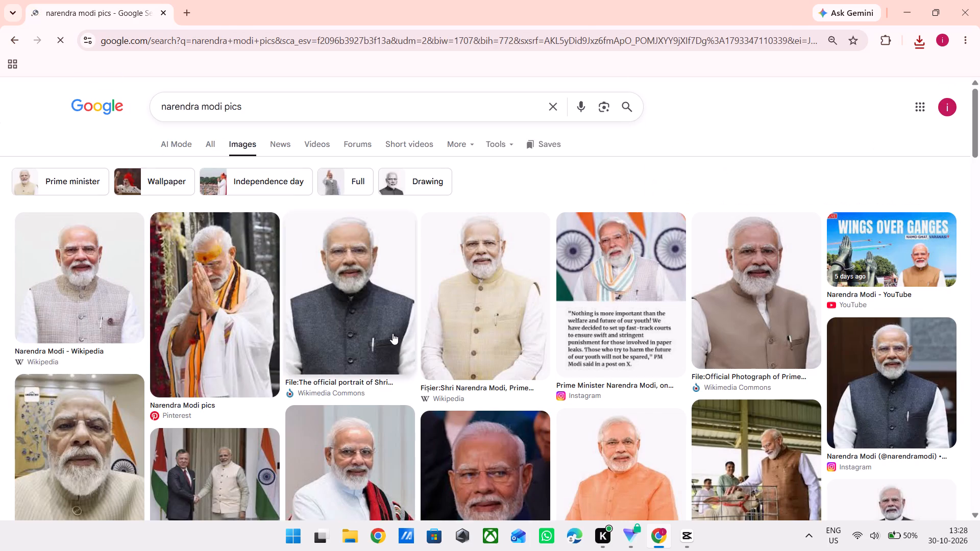
Browse the portrait results and refine the image search to "narendra modi pics spcts holding".
scroll(393, 333, "down", 6)
scroll(393, 333, "up", 1)
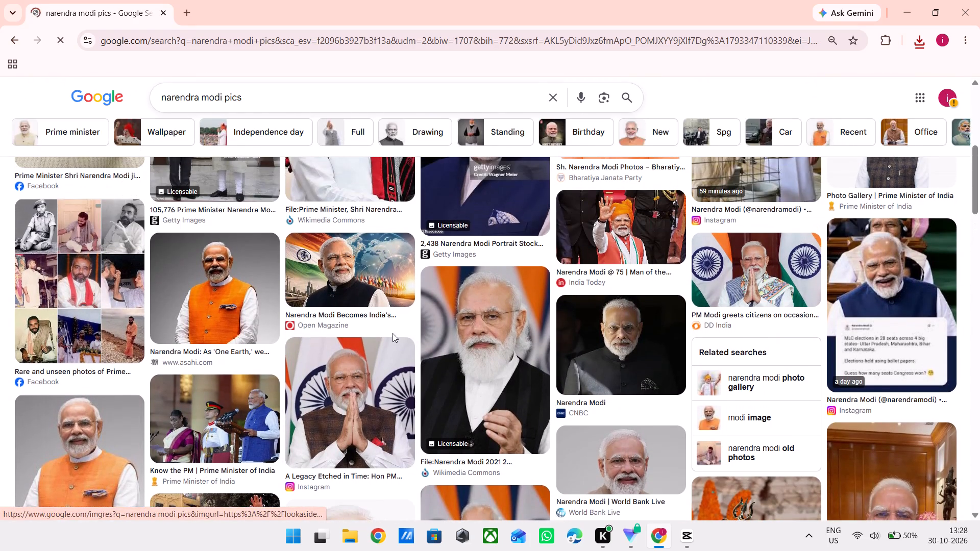
scroll(348, 314, "down", 1)
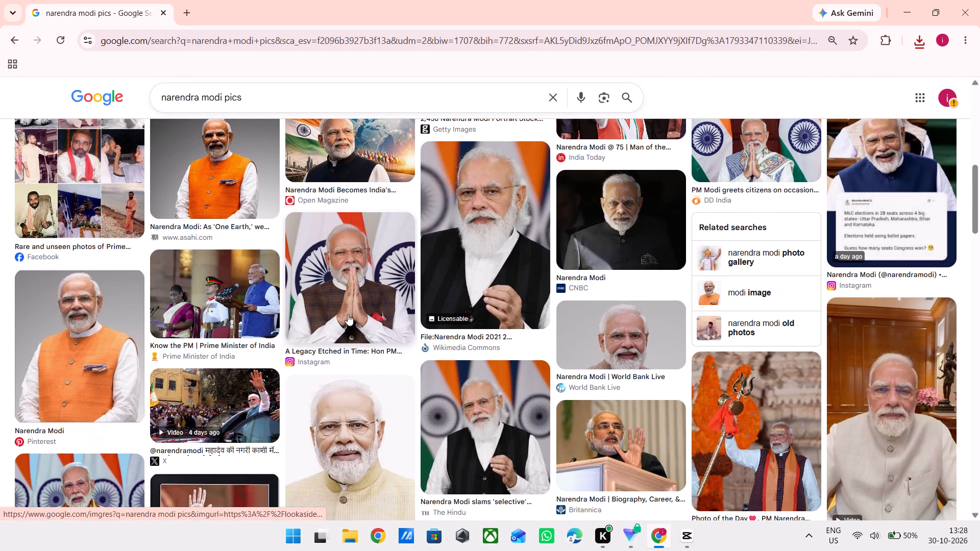
scroll(762, 292, "down", 1)
scroll(673, 371, "down", 1)
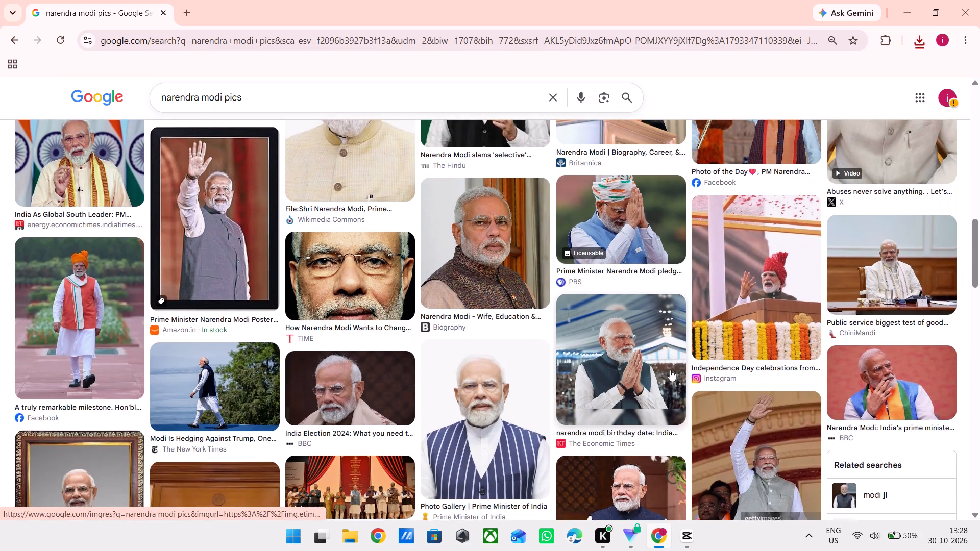
left_click(373, 103)
key("space")
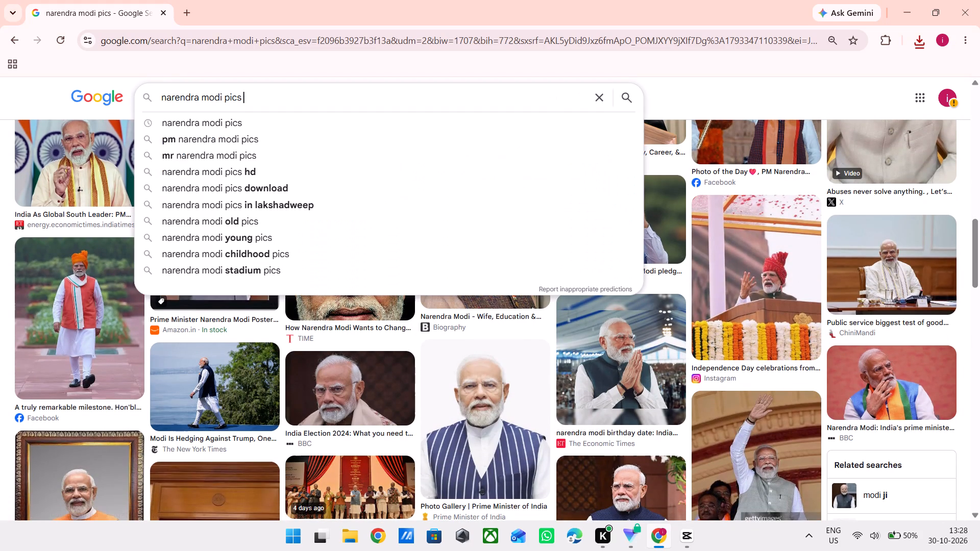
type("sp")
key("c")
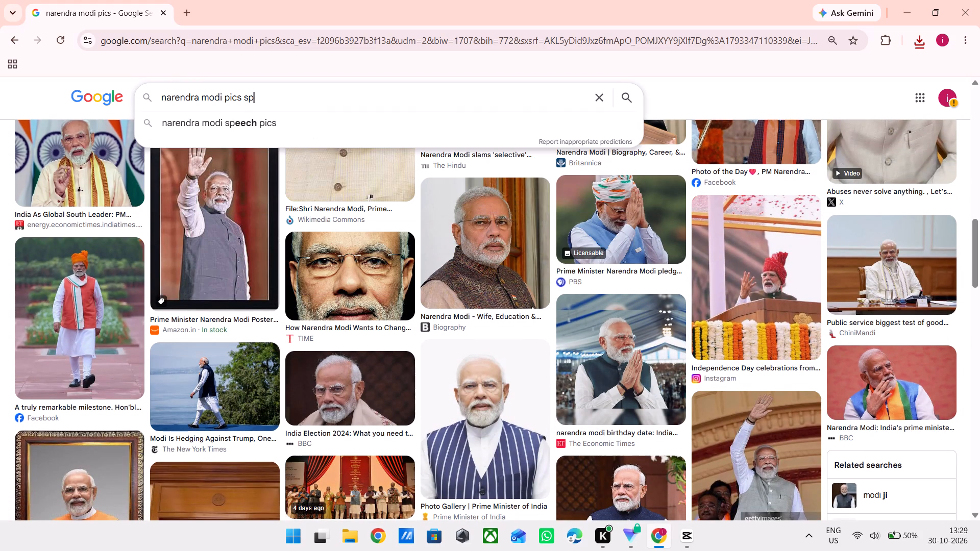
type("ts holding")
key("Return")
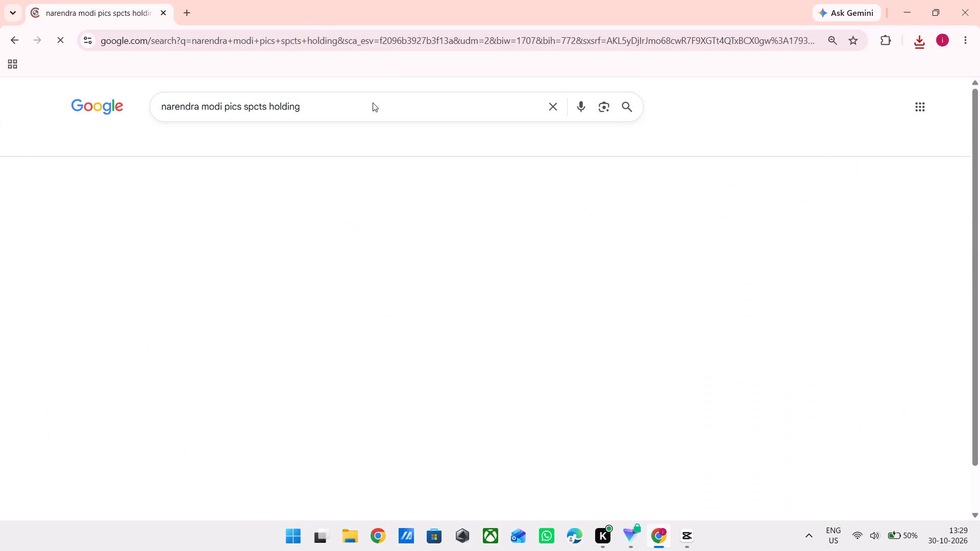
Save the DNA India photo of Narendra Modi holding his glasses to the Downloads folder.
left_click(105, 285)
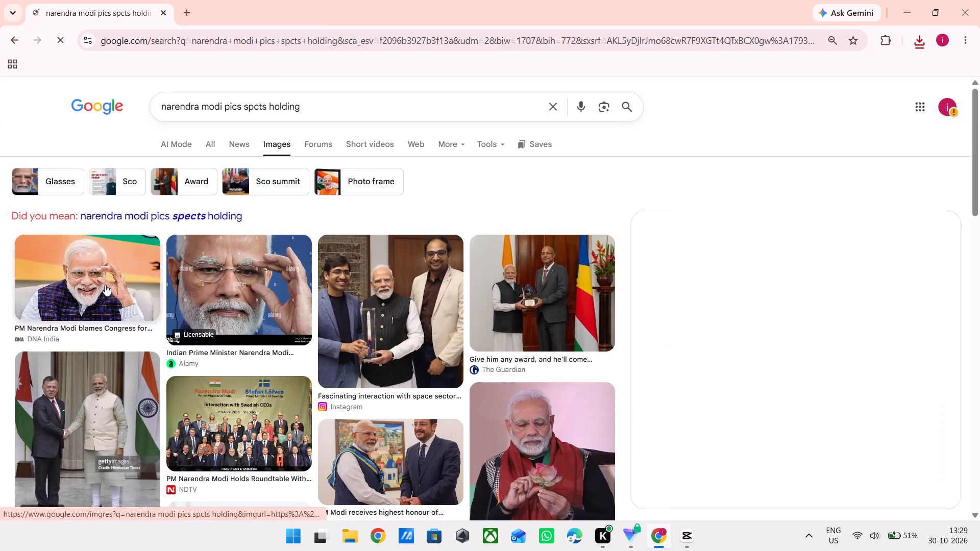
scroll(848, 342, "down", 1)
scroll(848, 342, "up", 2)
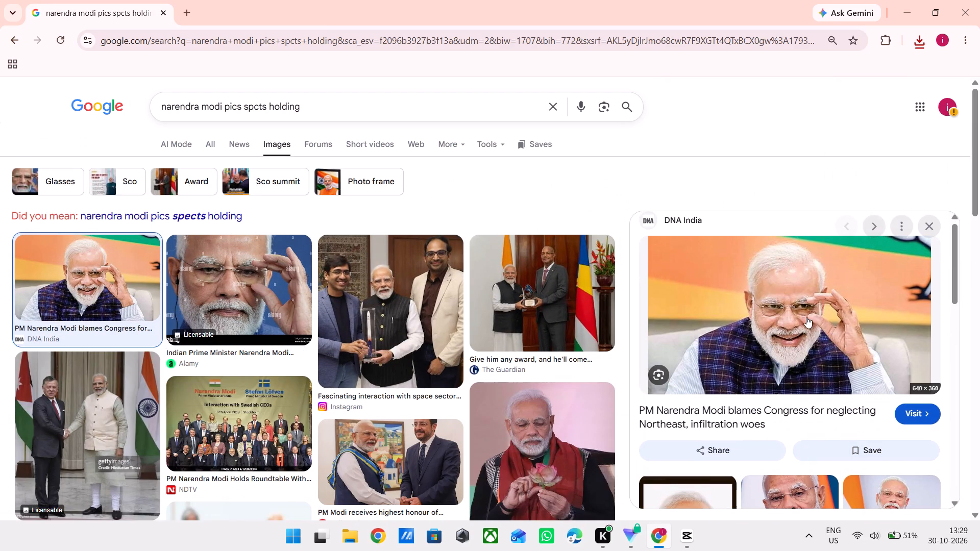
right_click(805, 324)
left_click(708, 393)
left_click(381, 277)
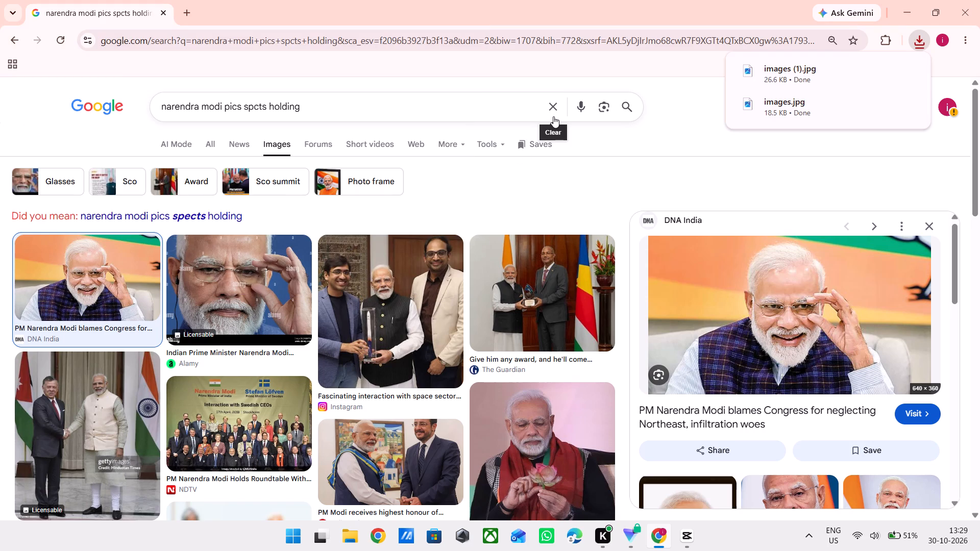
Replace the image search with "amith shah".
left_click(553, 116)
type("amith")
key("space")
type("sha")
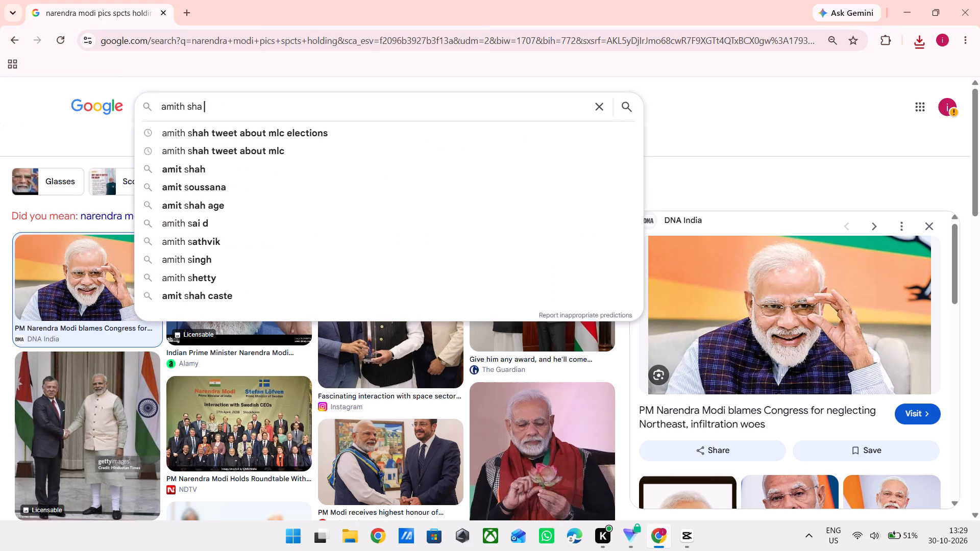
key("space")
key("BackSpace")
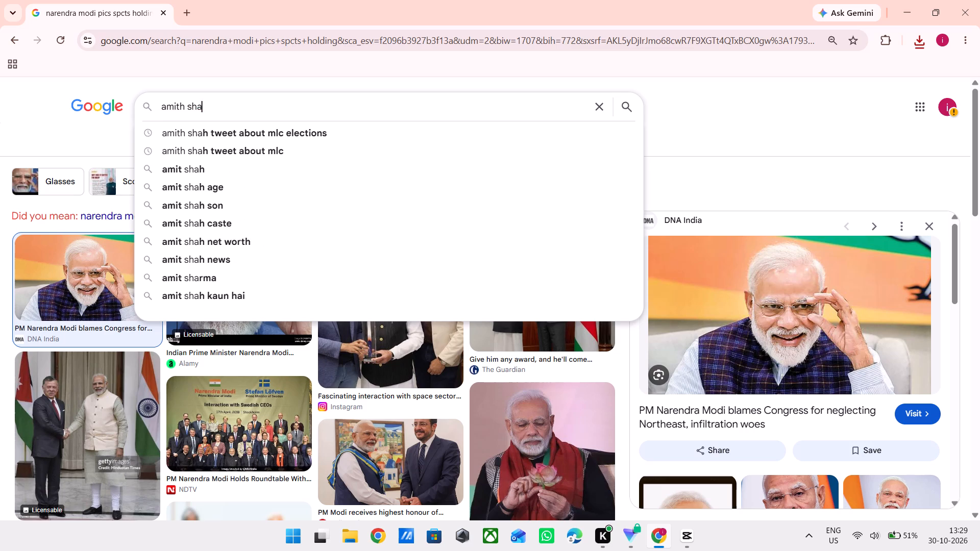
key("h")
key("Return")
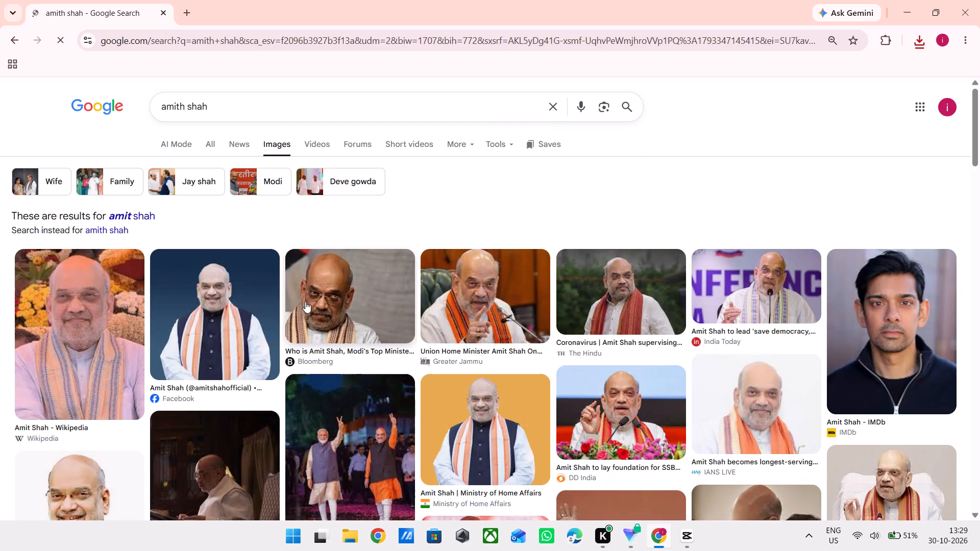
Save The Hindu's photo of Amit Shah in a red scarf to the Downloads folder.
left_click(363, 278)
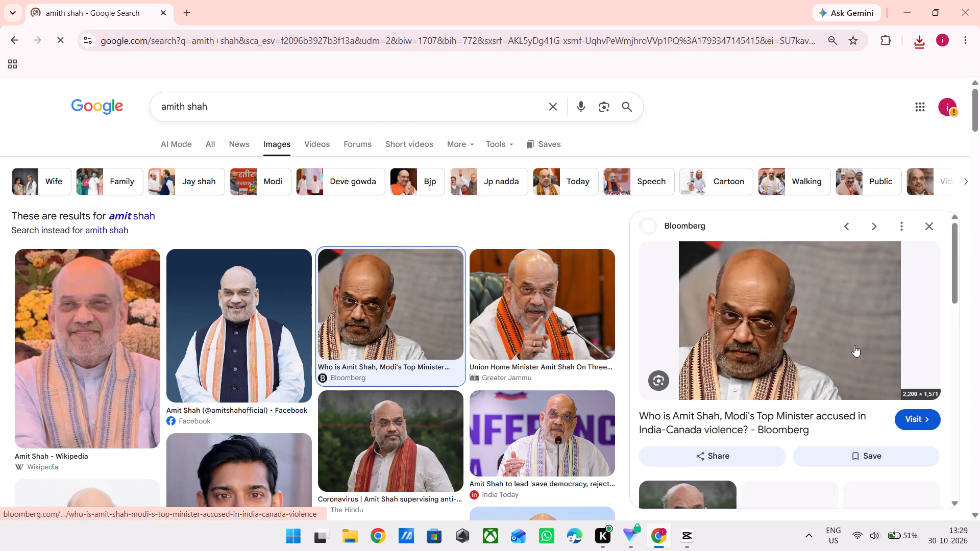
scroll(854, 345, "down", 2)
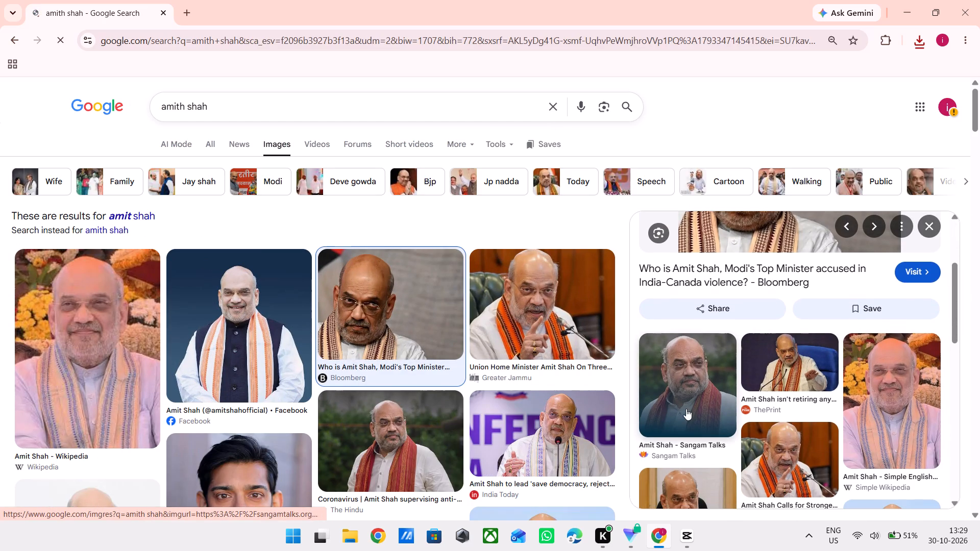
scroll(686, 409, "down", 2)
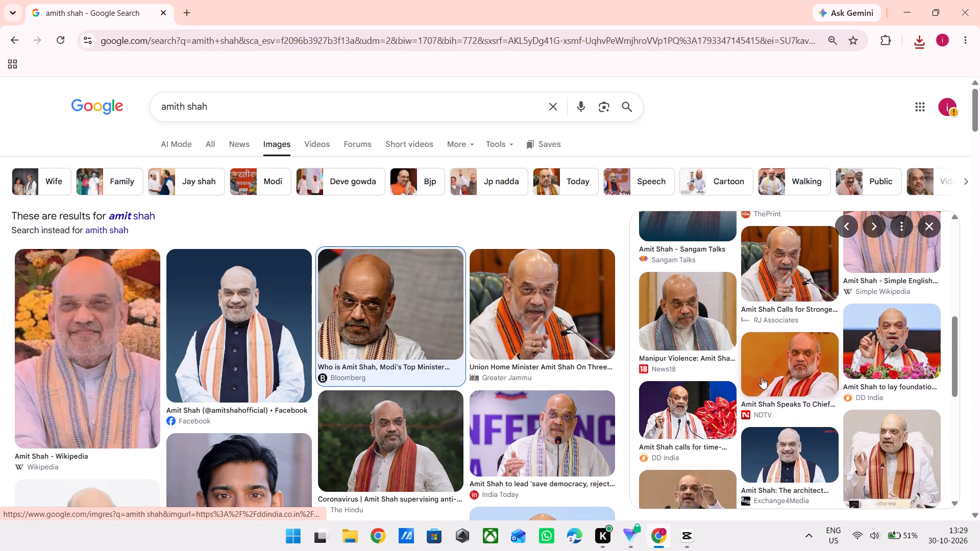
left_click(427, 472)
right_click(750, 319)
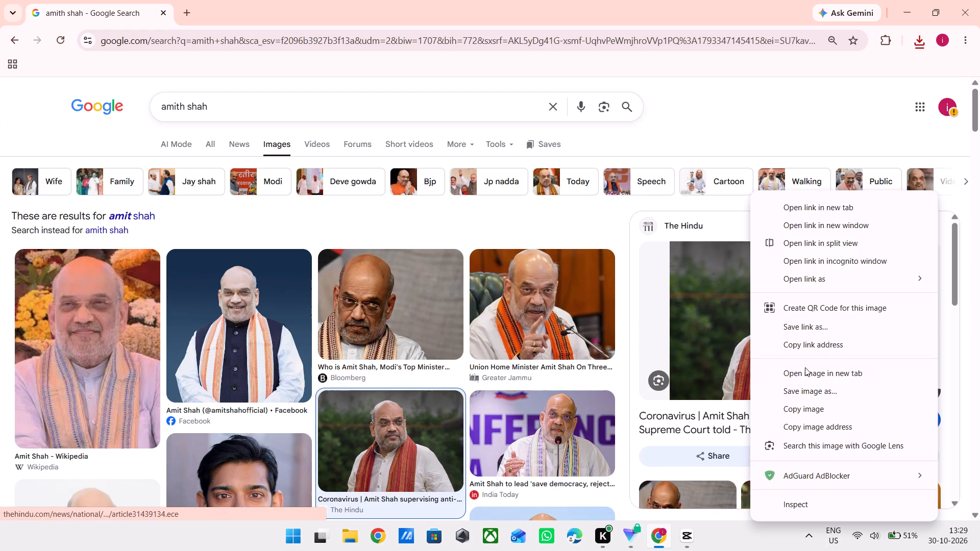
left_click(813, 386)
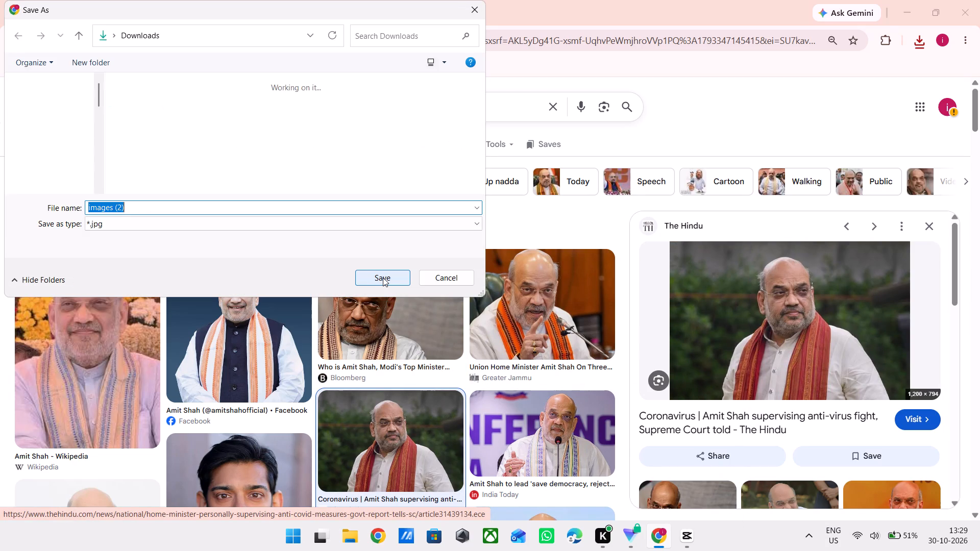
left_click(383, 278)
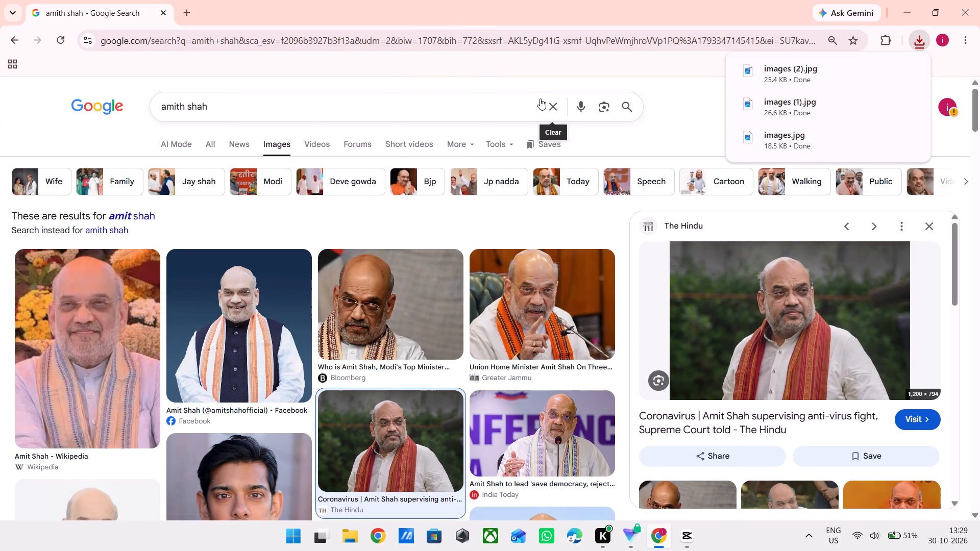
Change the image search to "amith shah tweet about mlc elections".
left_click(519, 100)
key("space")
type("twee")
key("Down")
key("Return")
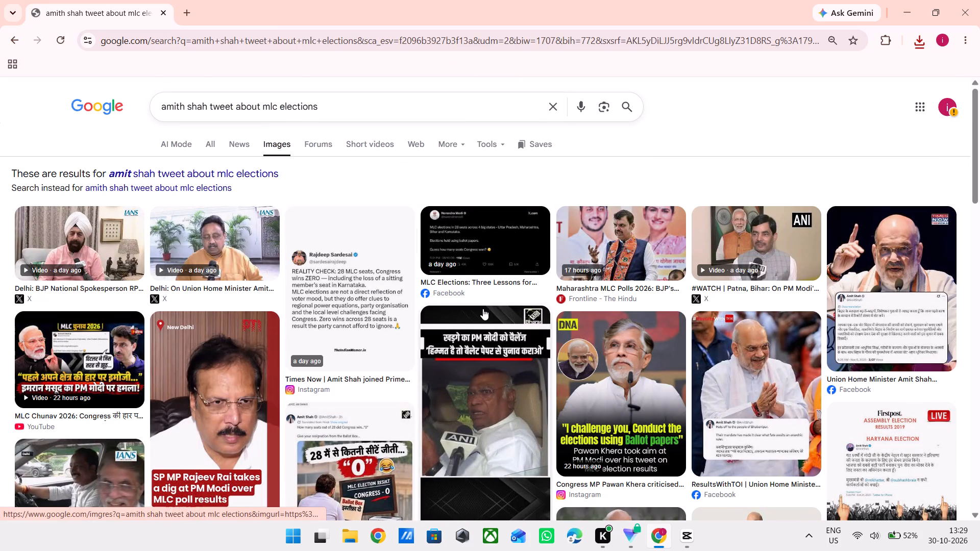
Browse the tweet results and refine the image search to "amith shah tweet about mlc elections ballot paper".
scroll(483, 309, "down", 1)
scroll(621, 304, "down", 2)
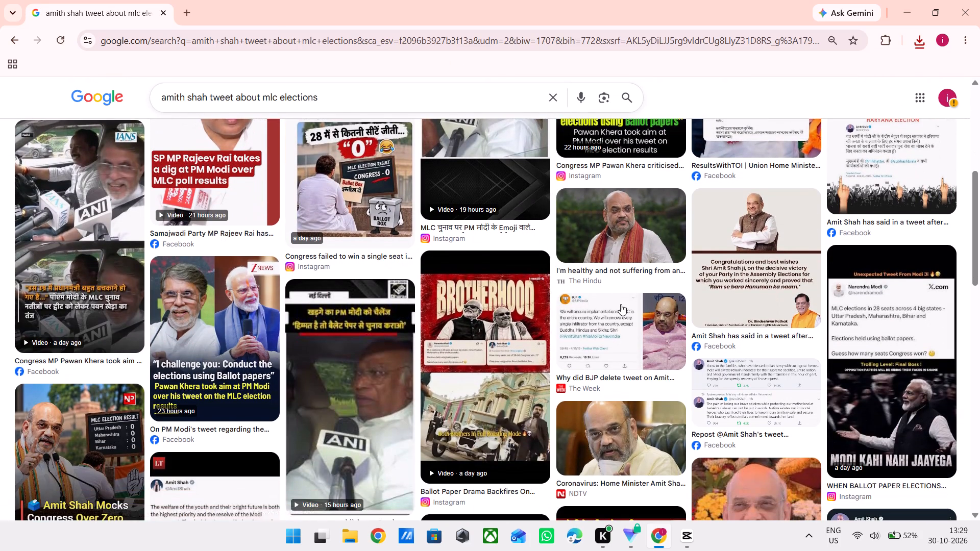
scroll(621, 304, "down", 1)
scroll(536, 304, "down", 1)
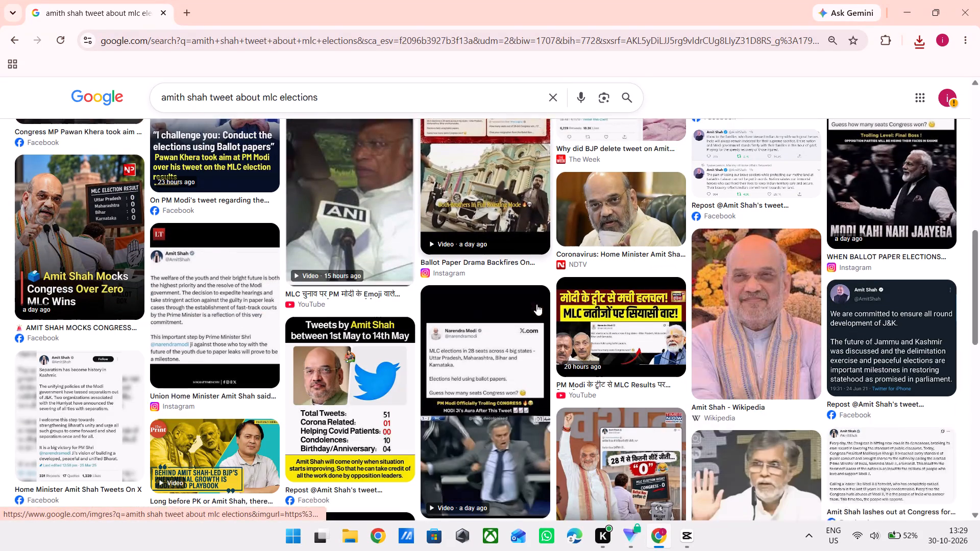
scroll(536, 304, "down", 1)
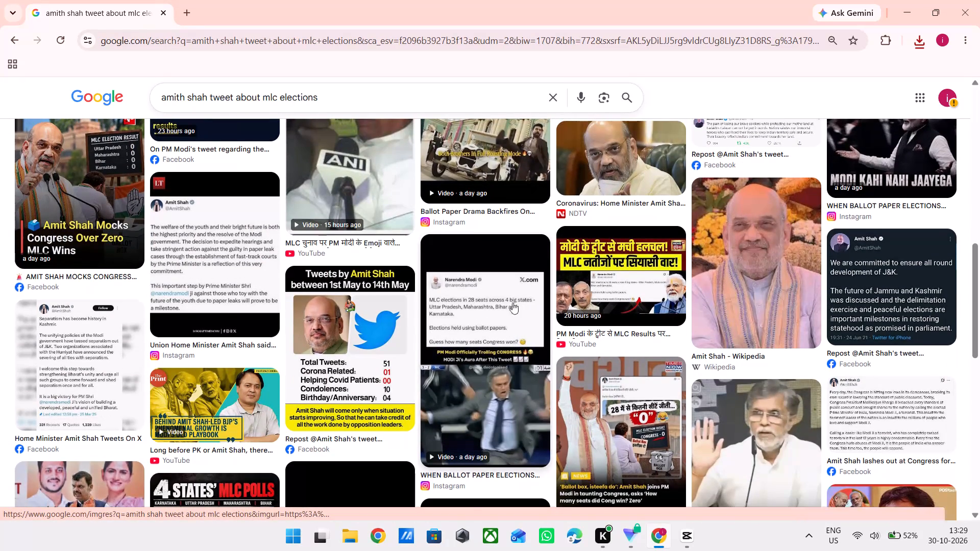
scroll(350, 313, "down", 4)
scroll(350, 313, "up", 15)
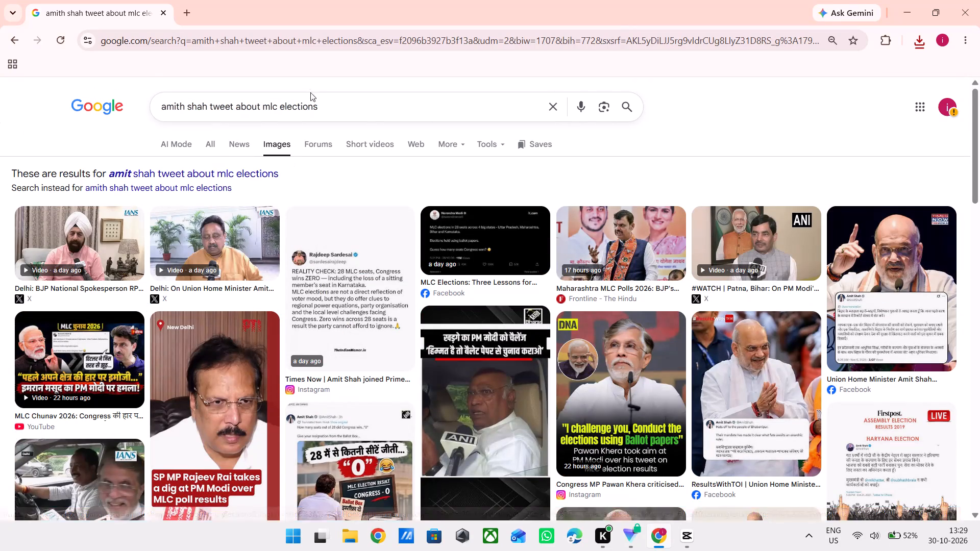
left_click(314, 104)
key("Right")
key("space")
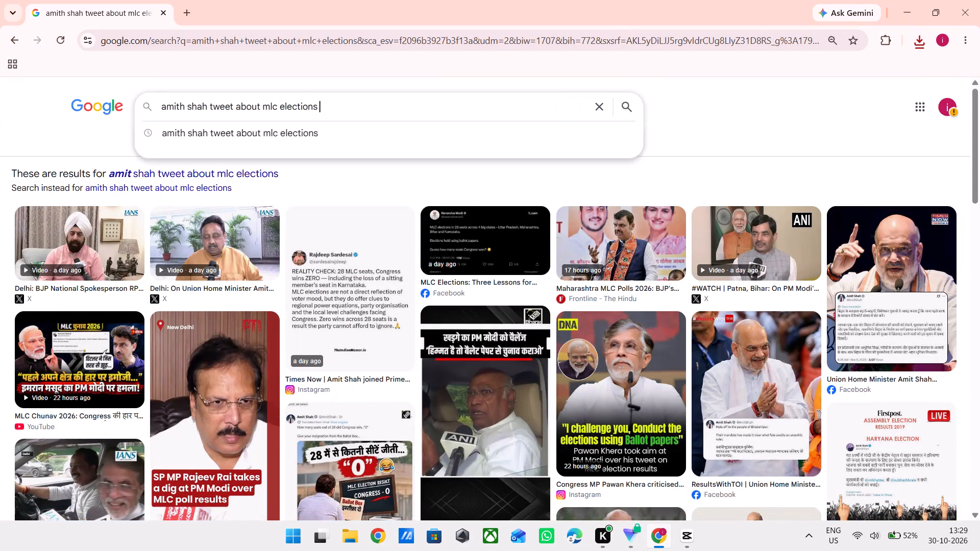
type("ballot paper")
key("Return")
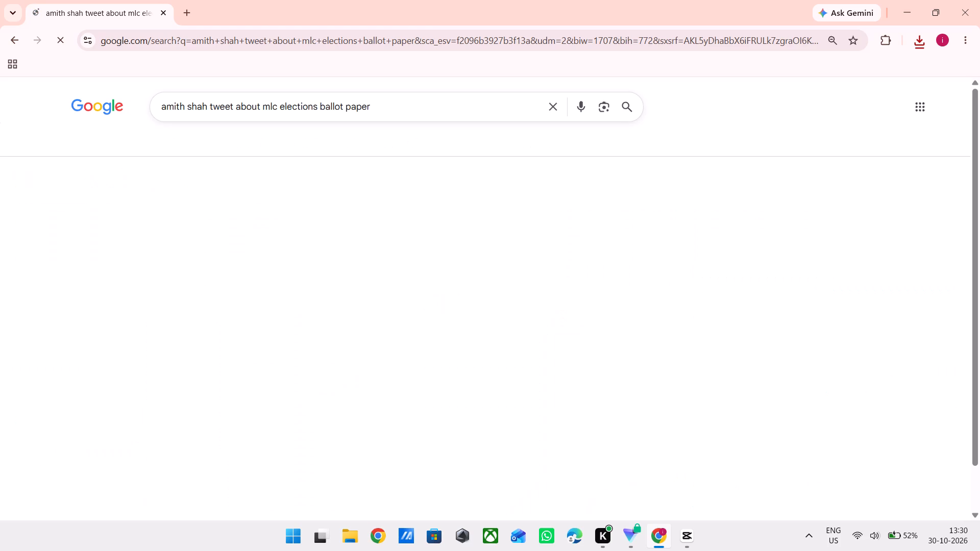
Save the Times Now Instagram image of Amit Shah's "Ballot Box" tweet about the MLC result to the Downloads folder.
left_click(464, 106)
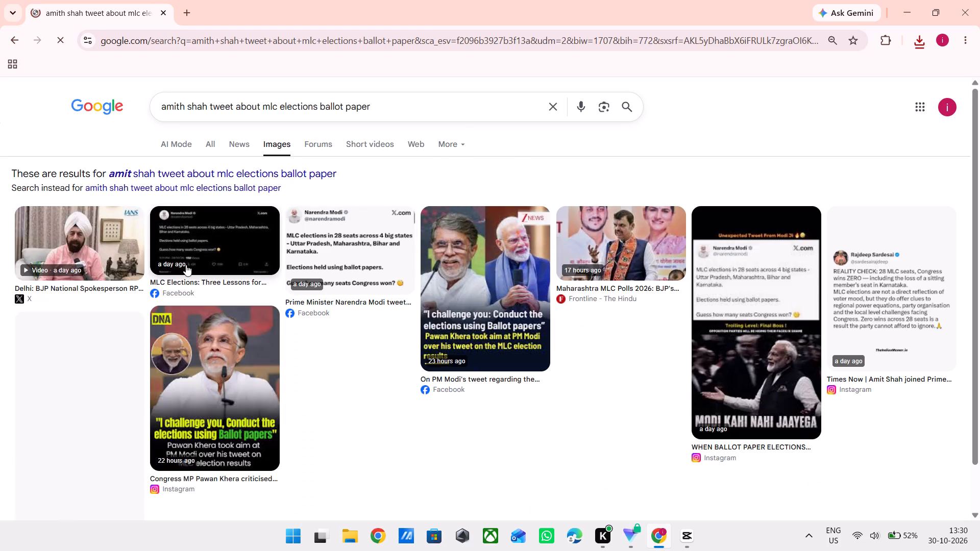
scroll(254, 303, "left", 1)
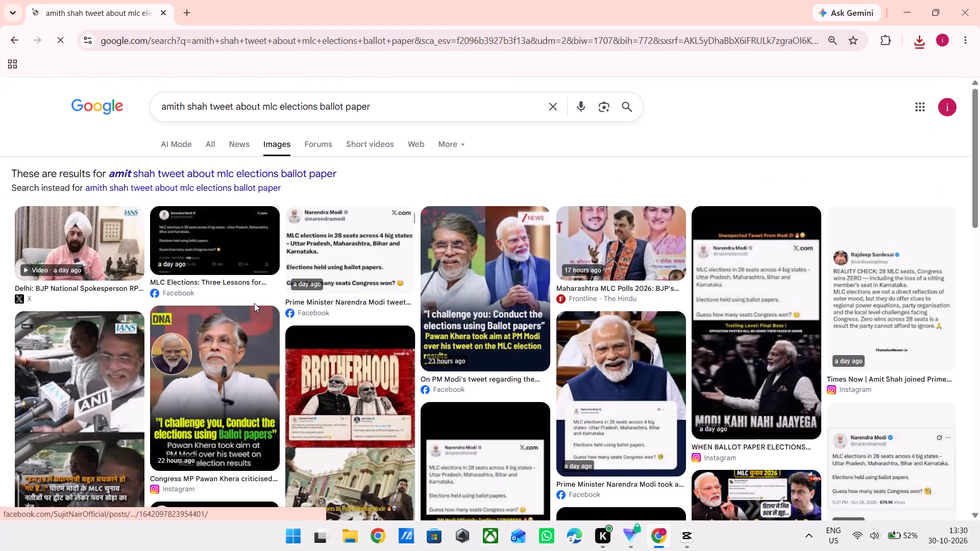
scroll(632, 321, "down", 1)
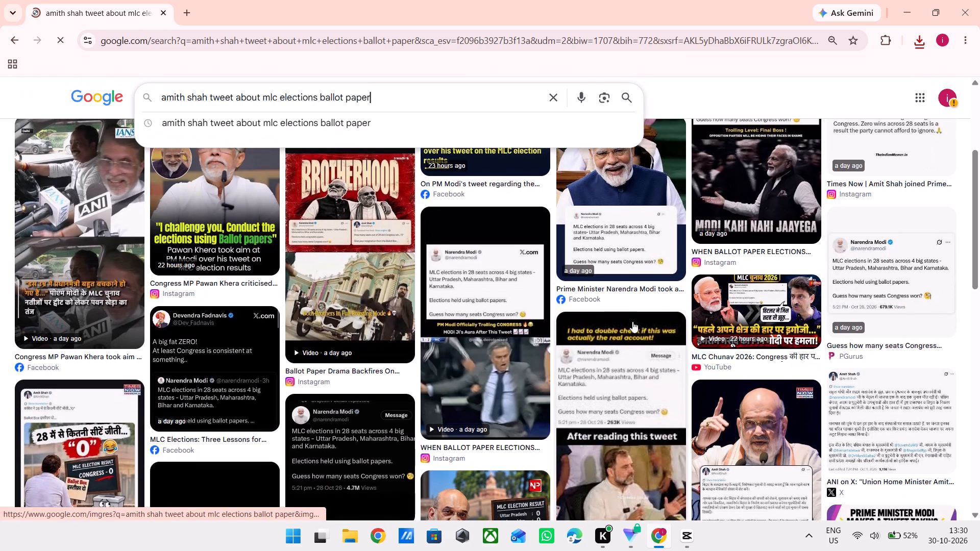
scroll(632, 321, "down", 2)
left_click(41, 397)
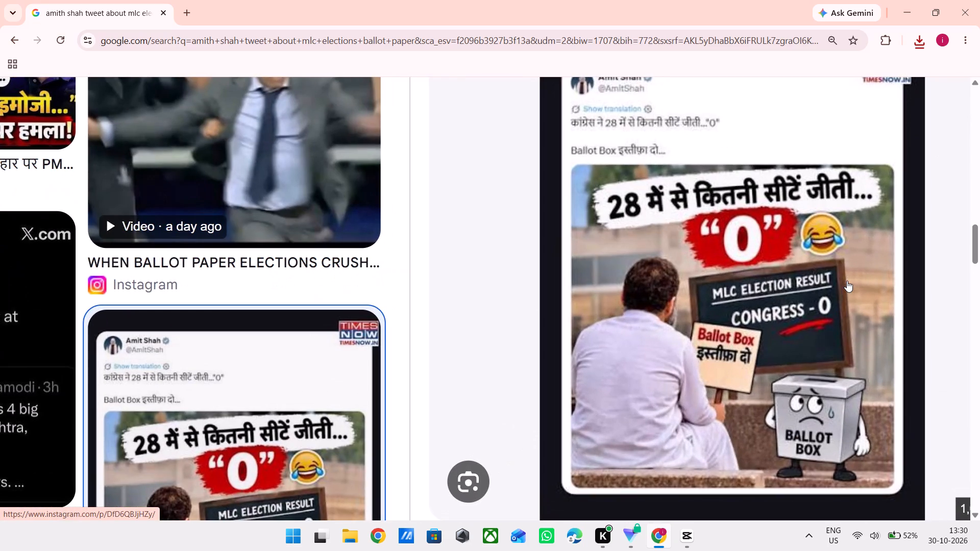
scroll(780, 307, "up", 1)
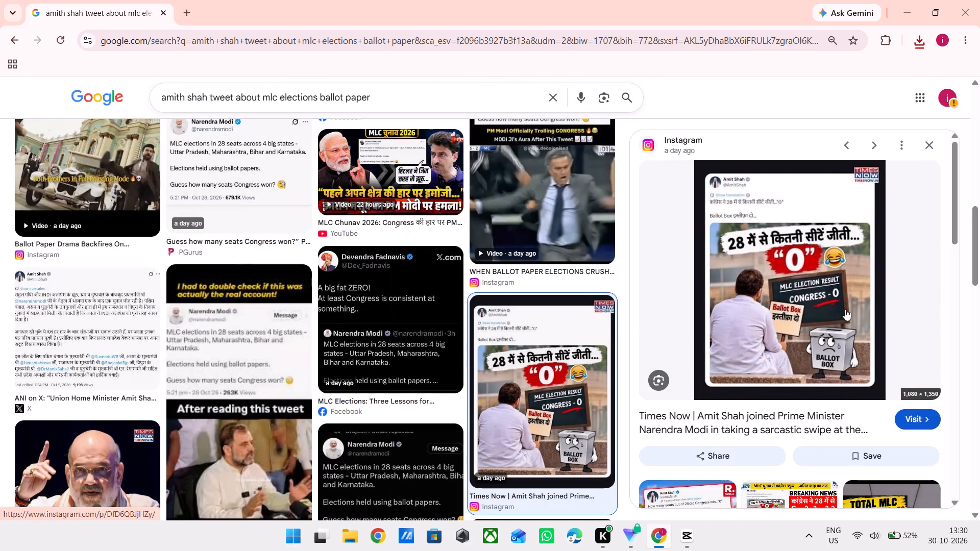
scroll(848, 311, "down", 2)
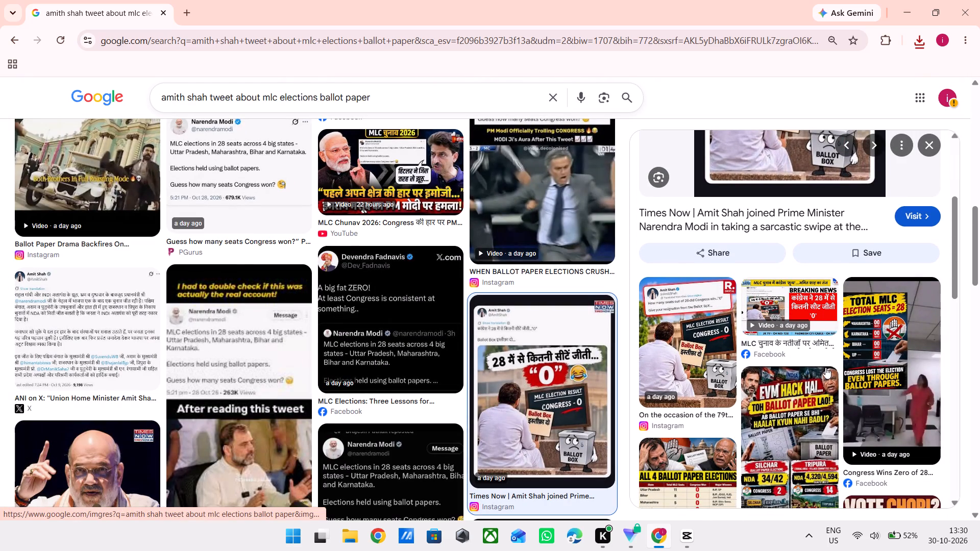
scroll(825, 367, "down", 2)
scroll(825, 367, "up", 7)
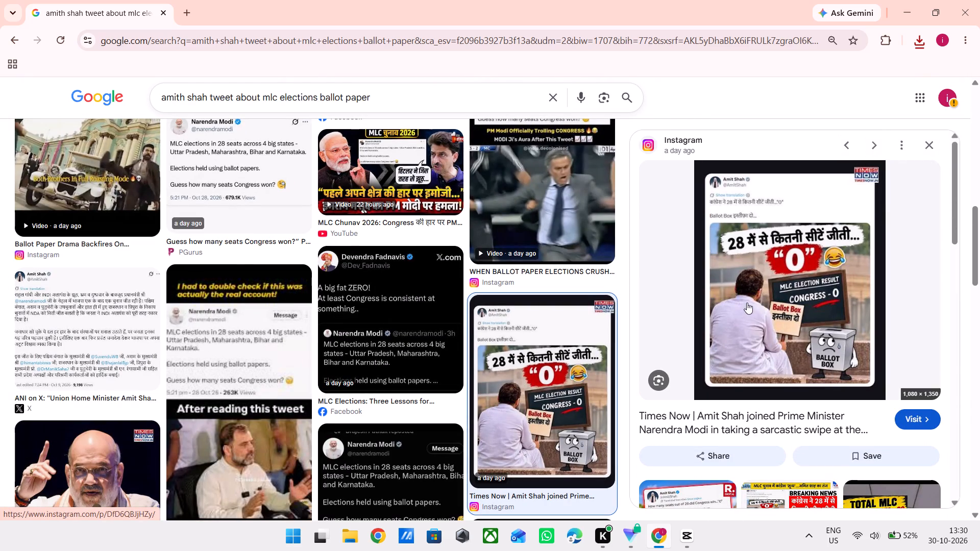
right_click(784, 278)
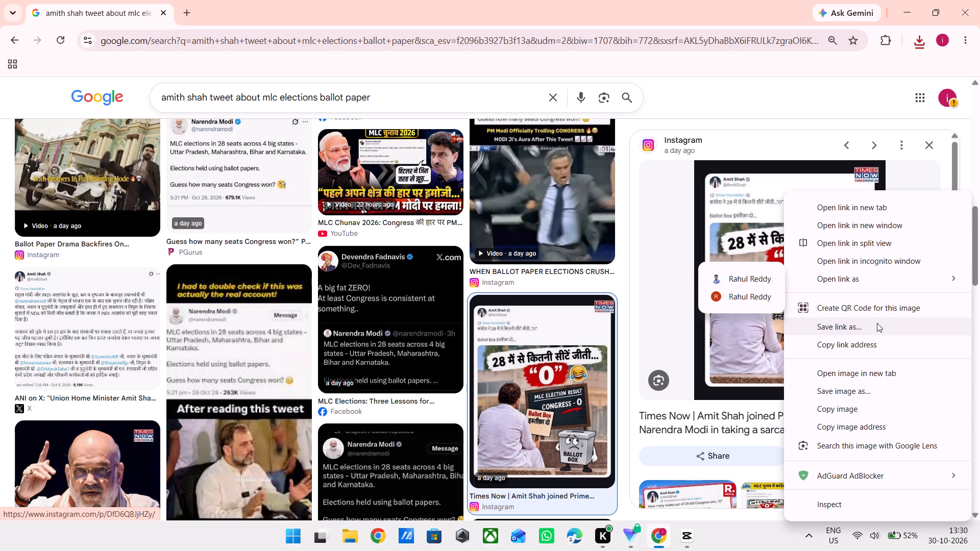
left_click(847, 386)
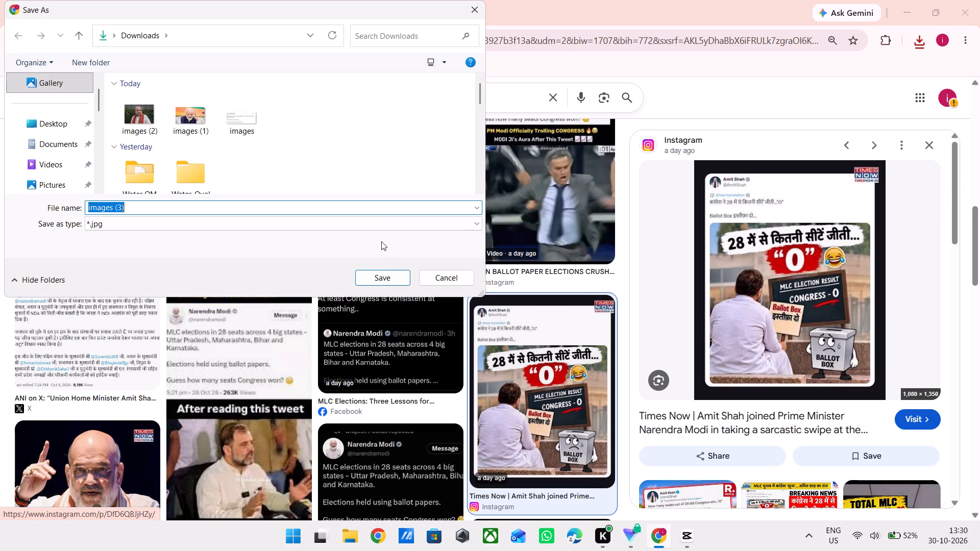
Cancel the pending save, recheck the Times Now Instagram image of Amit Shah's "Ballot Box" tweet, and save it to the Downloads folder as JPG.
left_click(480, 13)
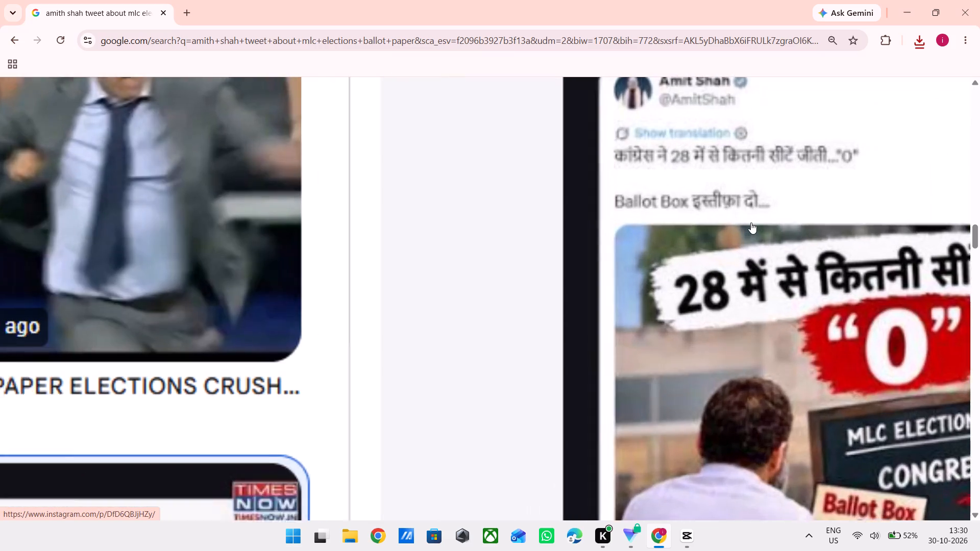
scroll(751, 222, "left", 6)
scroll(751, 222, "down", 2)
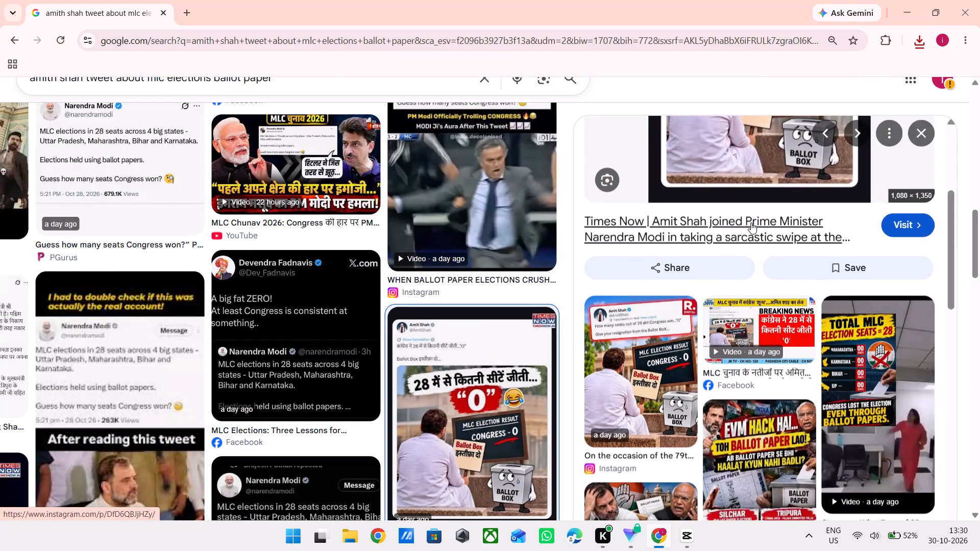
scroll(751, 222, "down", 2)
scroll(788, 218, "up", 8)
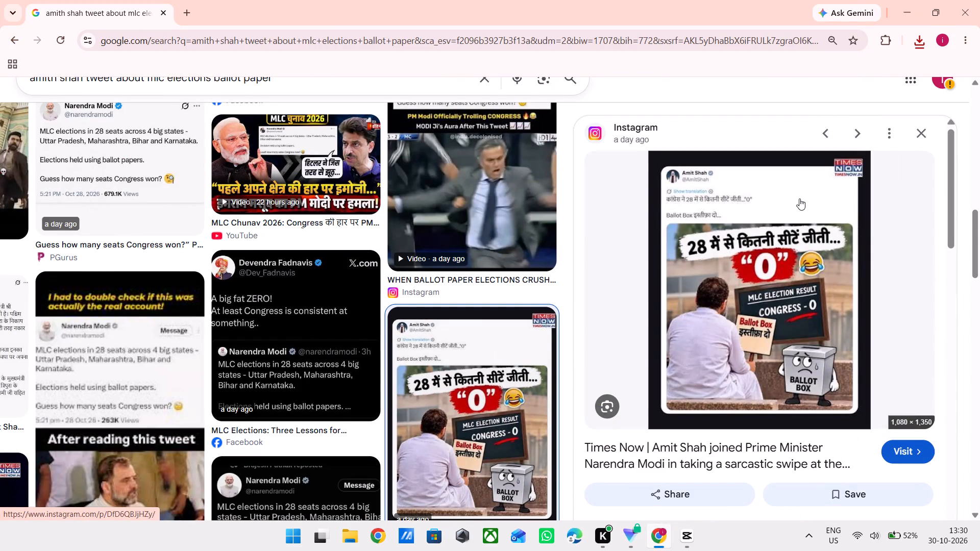
right_click(798, 199)
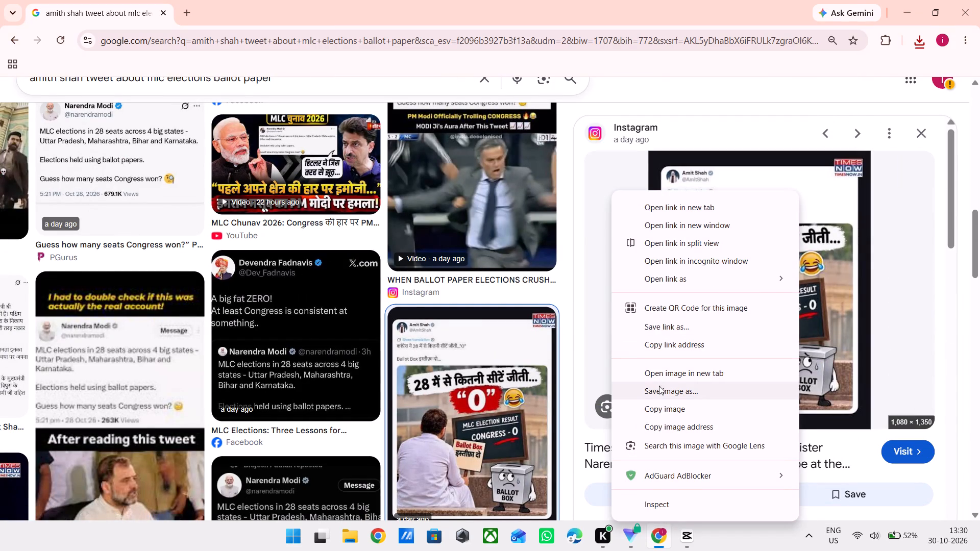
left_click(659, 386)
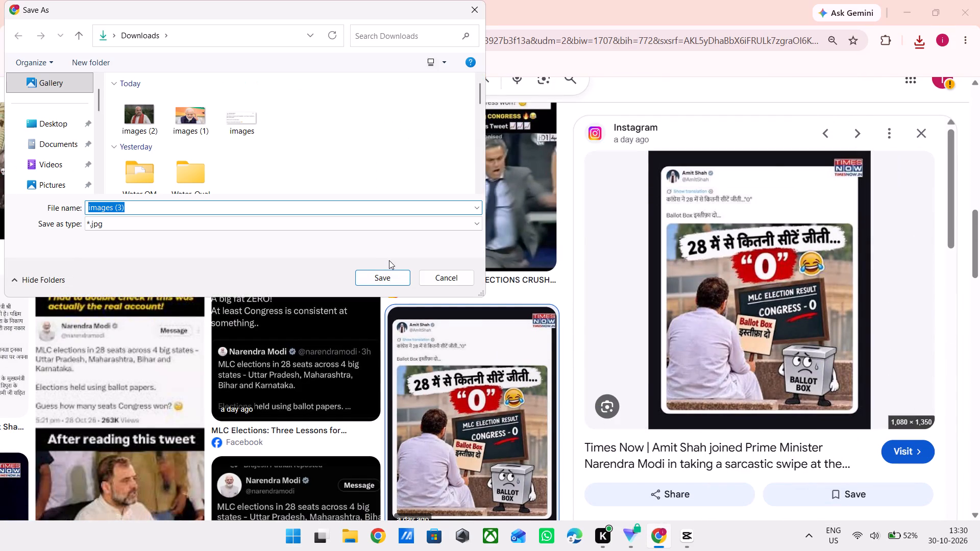
left_click(380, 272)
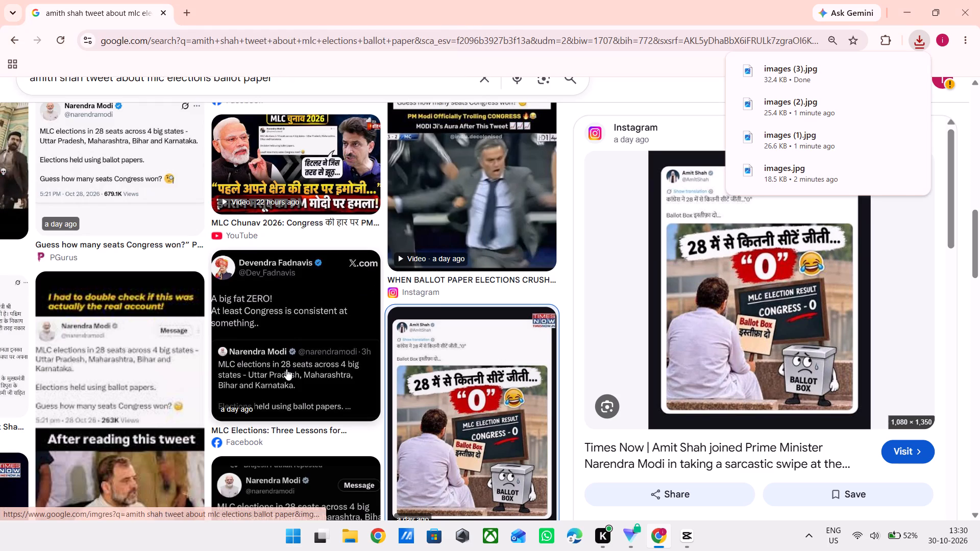
scroll(286, 369, "right", 1)
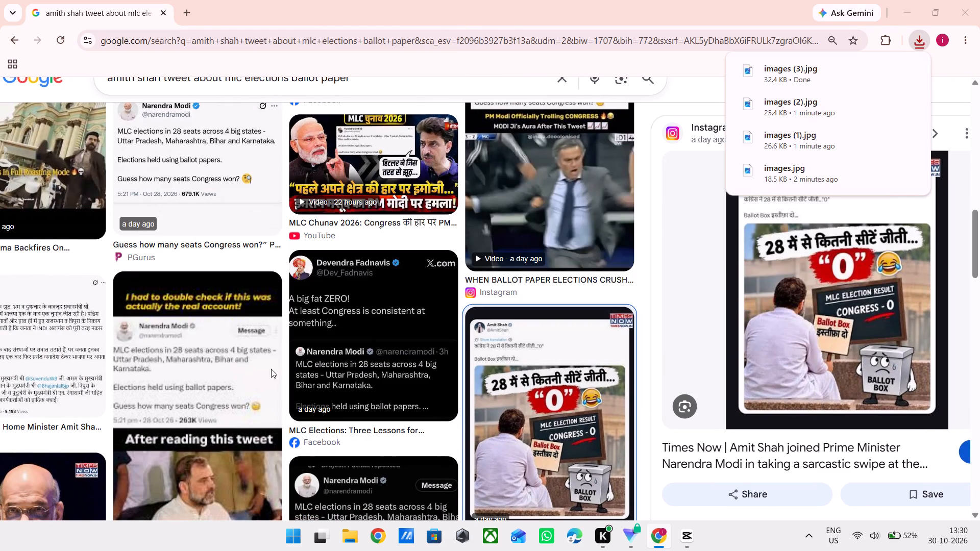
In CapCut, import images, images (1), images (2) and images (3) from the Downloads folder into the project media.
left_click(118, 69)
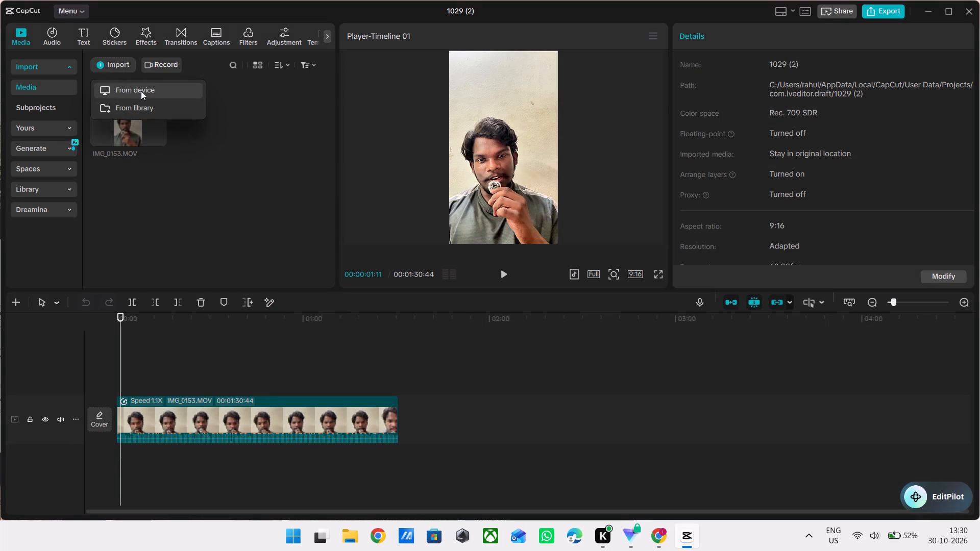
left_click(141, 91)
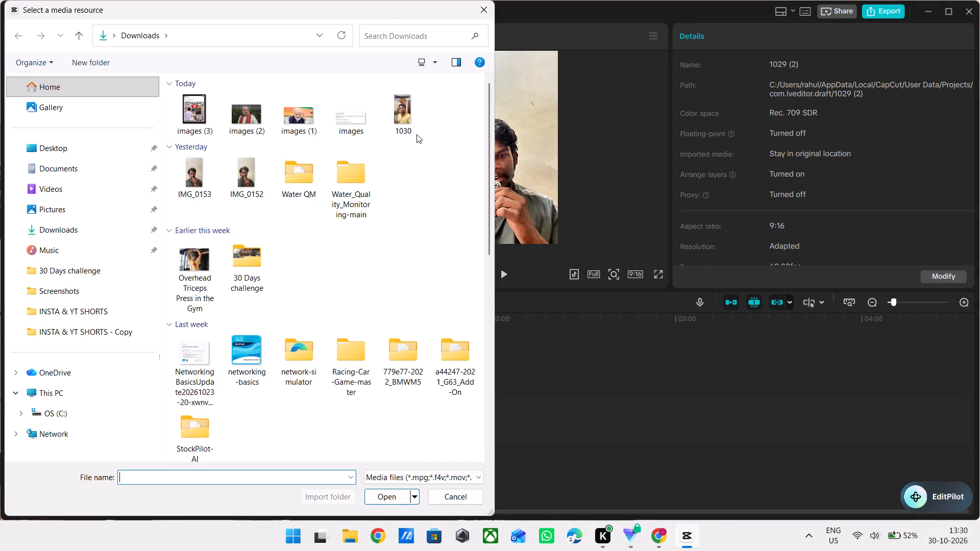
left_click_drag(169, 114, 207, 115)
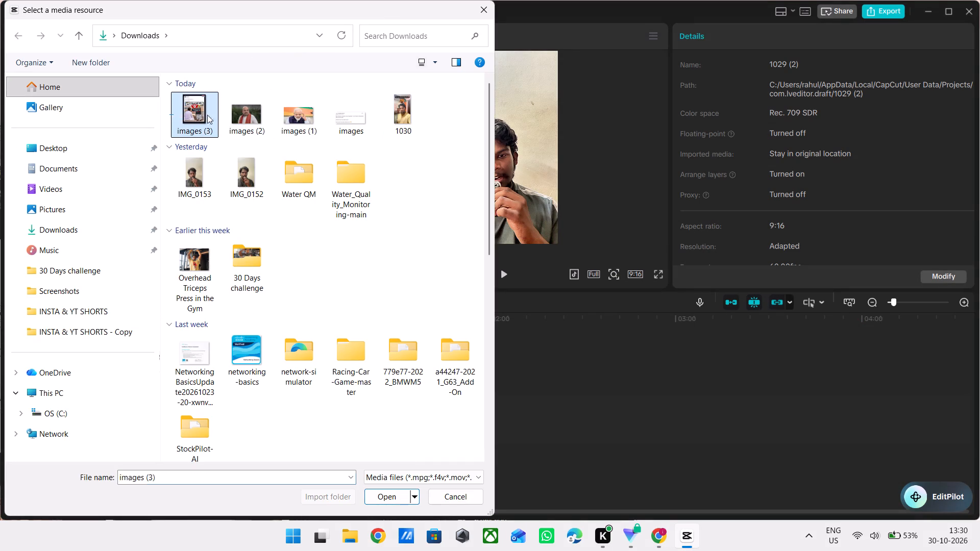
left_click_drag(207, 115, 363, 117)
key("Return")
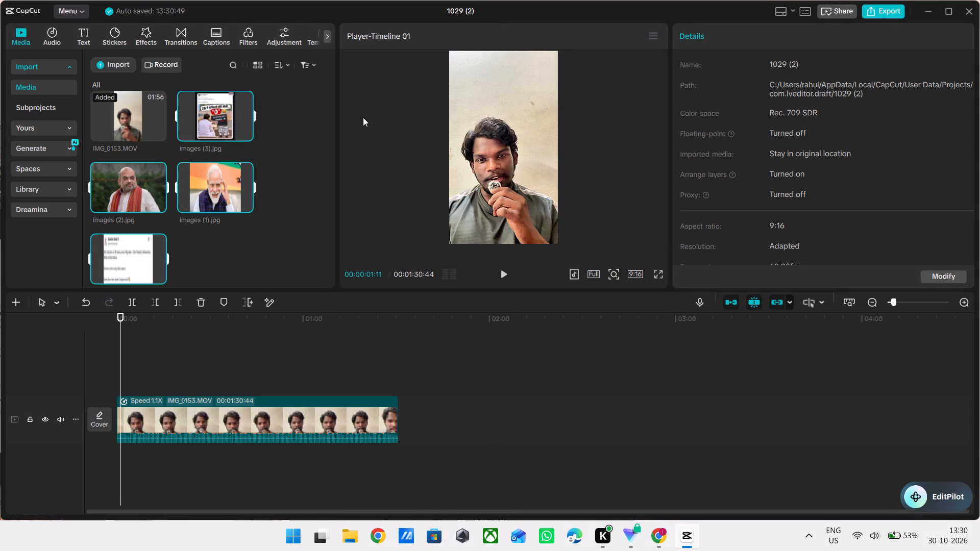
triple_click(280, 233)
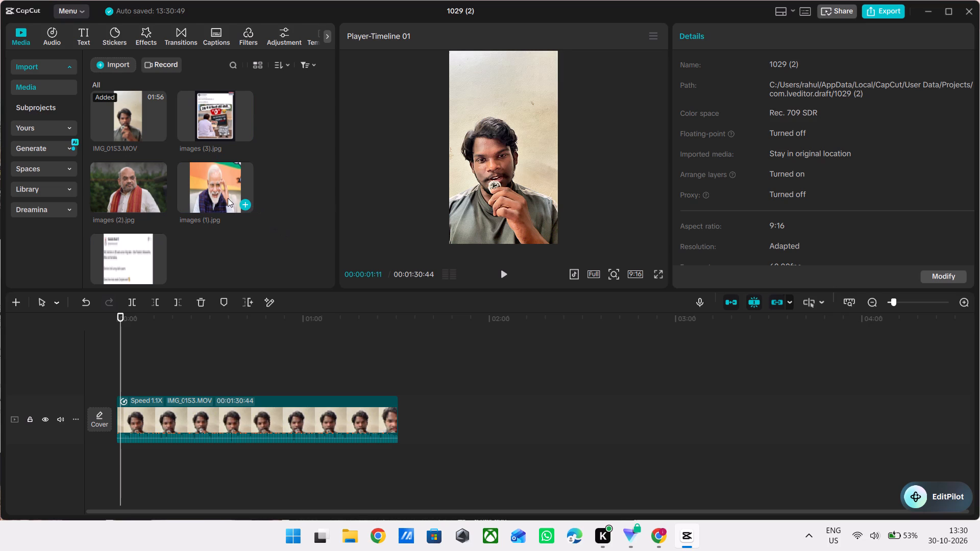
Place the Narendra Modi photo images (1).jpg on a track above IMG_0153.MOV at the start of the timeline.
triple_click(228, 198)
left_click_drag(228, 198, 237, 225)
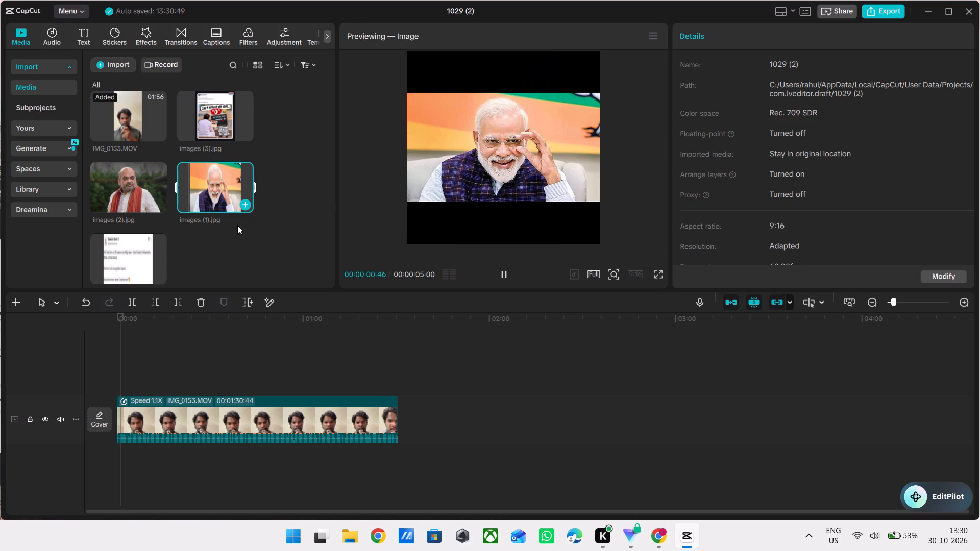
left_click_drag(237, 225, 111, 371)
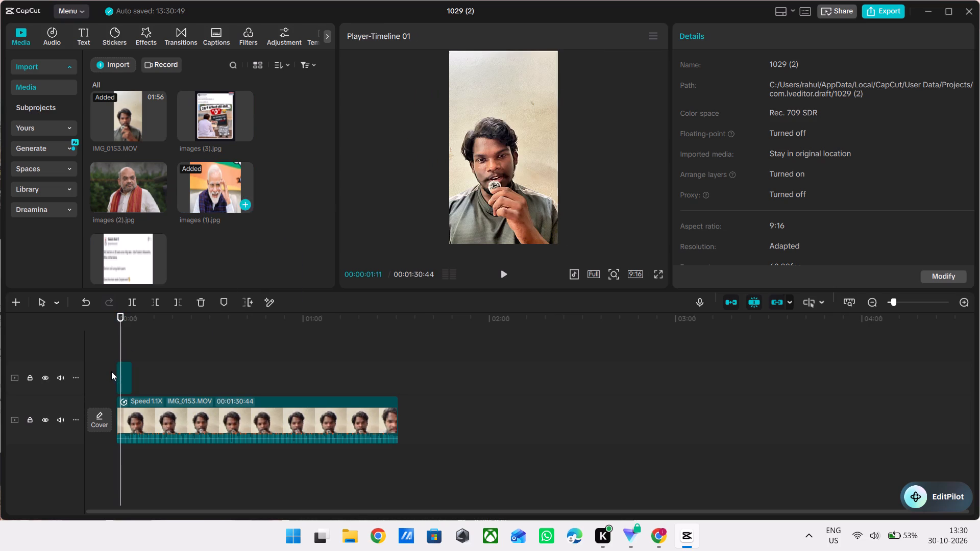
Move the Narendra Modi photo to the top of the frame at X 0, Y 1323 and scale it to 115%.
left_click(152, 349)
left_click_drag(152, 349, 30, 380)
key("space")
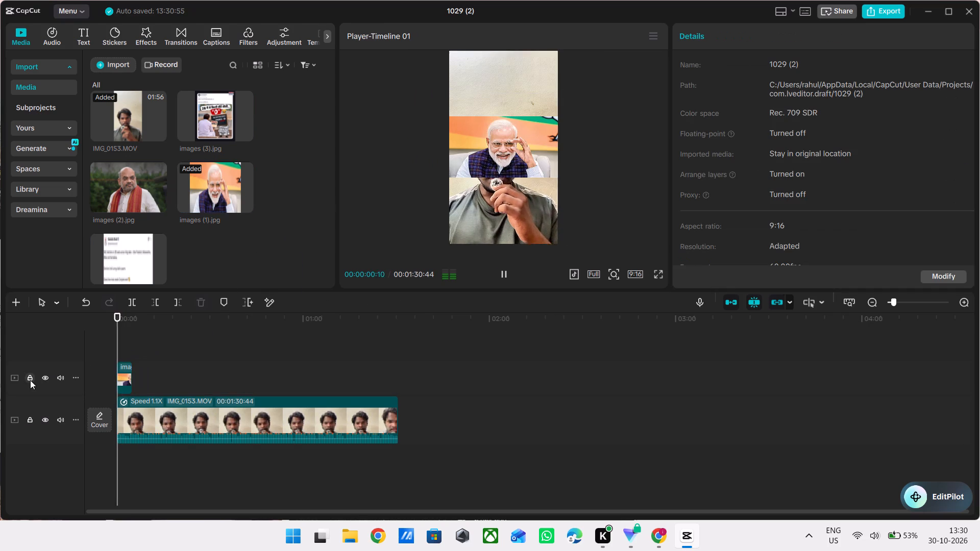
left_click(558, 134)
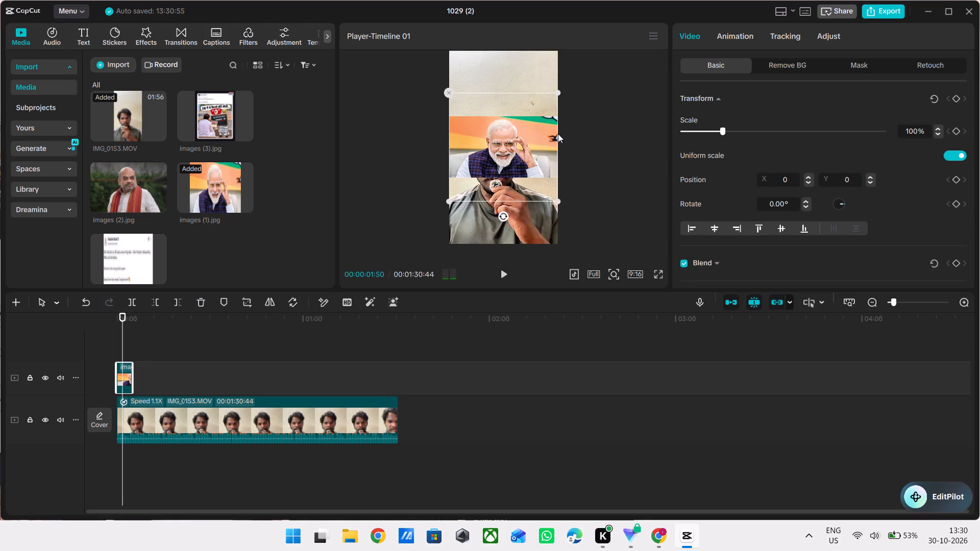
left_click_drag(558, 134, 558, 73)
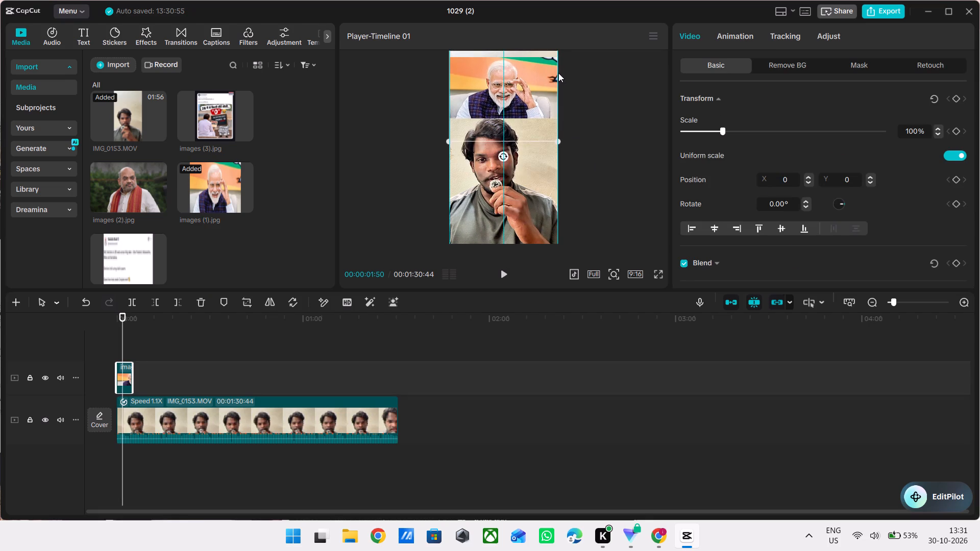
left_click_drag(558, 73, 558, 69)
left_click_drag(558, 139, 568, 139)
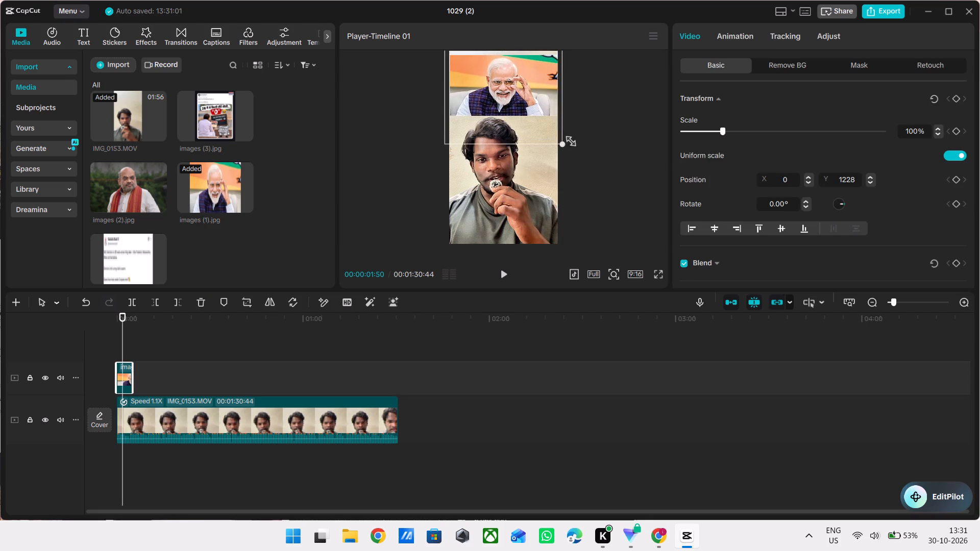
left_click_drag(568, 139, 575, 137)
left_click(544, 124)
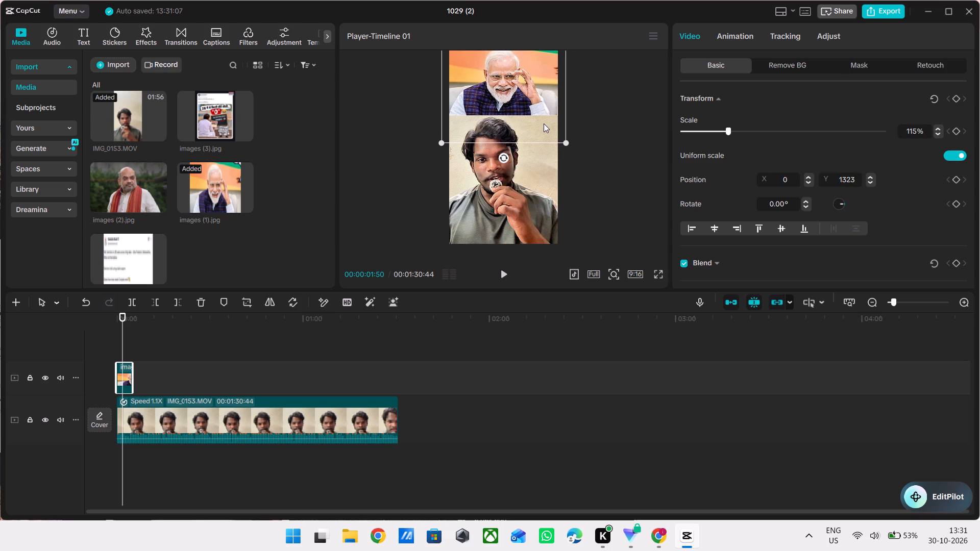
Extend the end of the Narendra Modi photo clip images (1).jpg to a duration of 00:00:24:56.
left_click(152, 321)
left_click_drag(152, 321, 0, 399)
key("space")
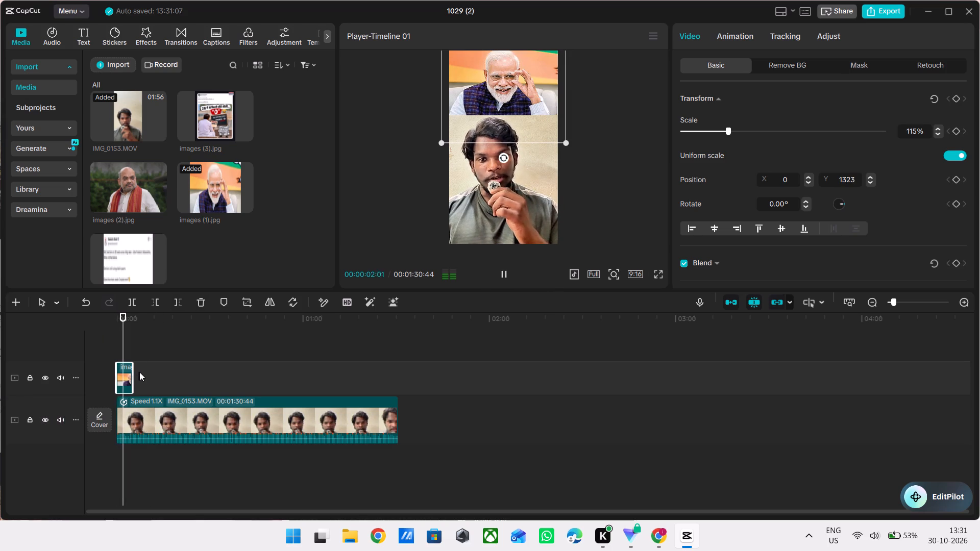
left_click_drag(132, 372, 191, 374)
key("space")
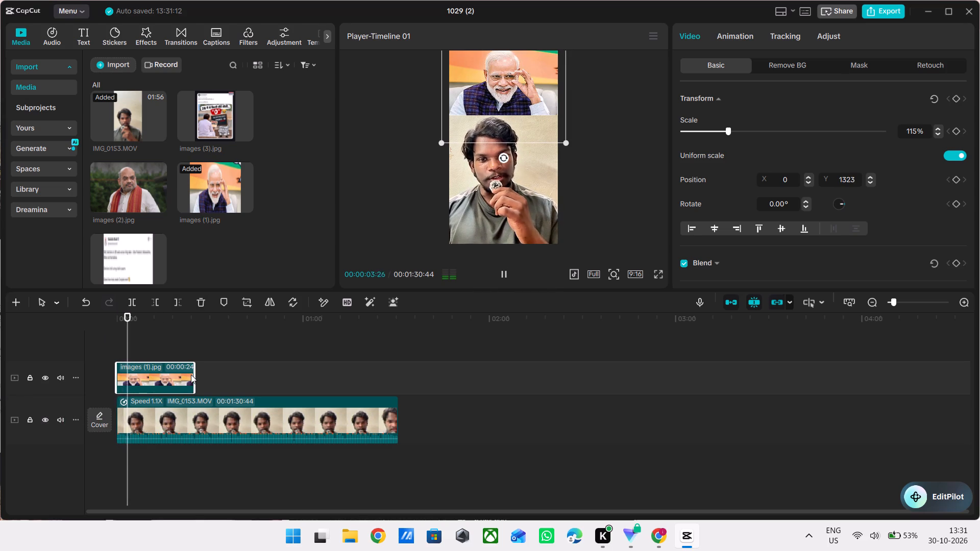
Place the Narendra Modi tweet image images.jpg on a new track above the Modi photo at 00:00:04:12.
key("space")
scroll(282, 129, "up", 1)
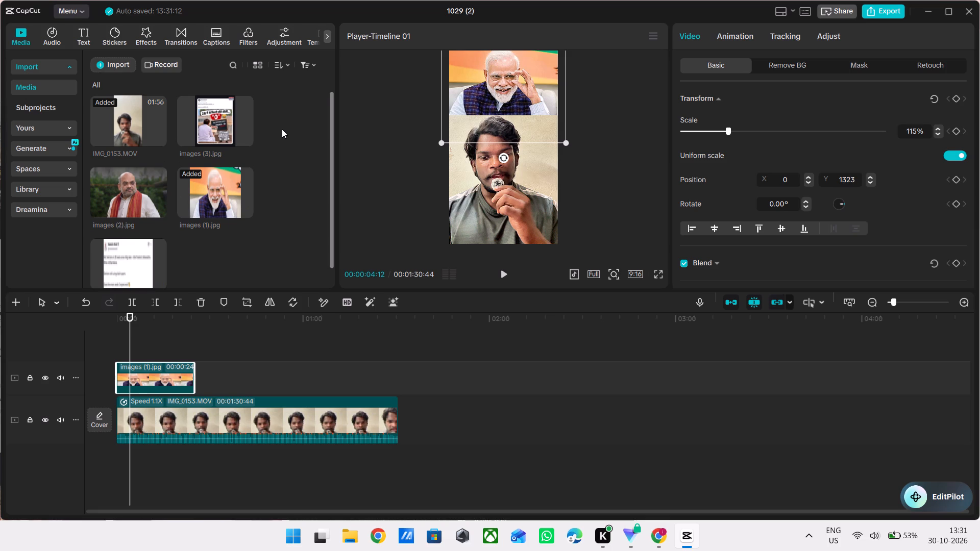
scroll(282, 129, "up", 1)
double_click(119, 266)
left_click_drag(119, 266, 126, 266)
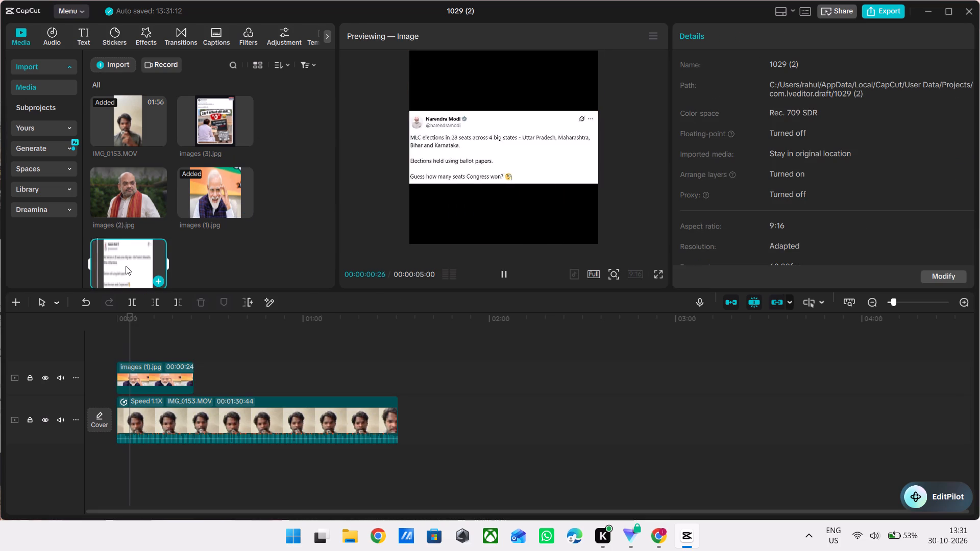
left_click_drag(126, 266, 131, 345)
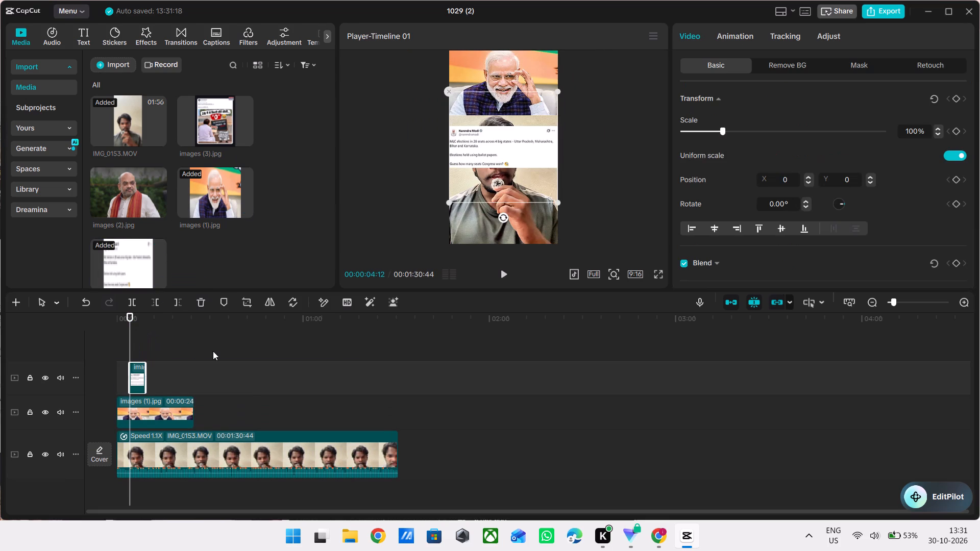
Scale the tweet image to 80% and move it over the Modi photo at X 0, Y 1273.
scroll(213, 351, "up", 6, "ctrl")
left_click_drag(556, 204, 544, 187)
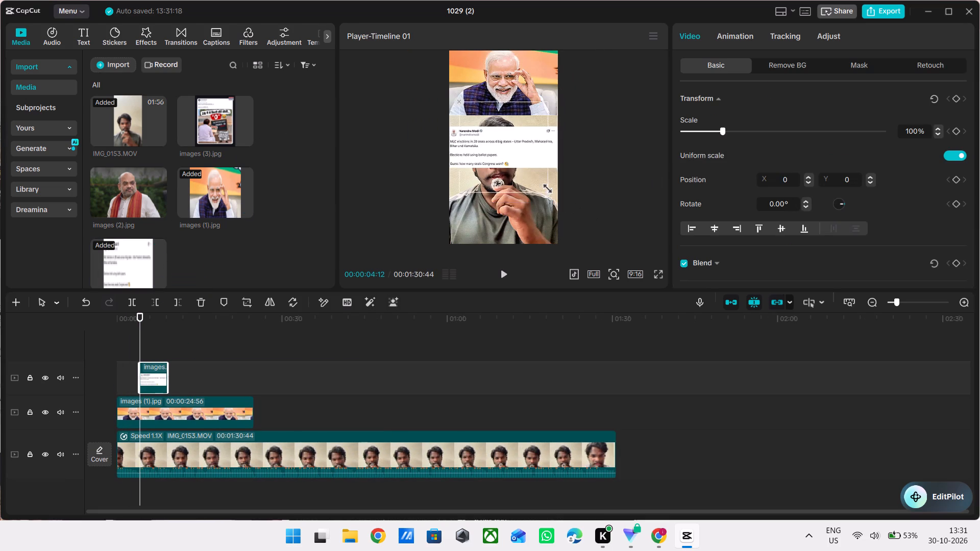
left_click_drag(544, 187, 543, 186)
left_click_drag(511, 160, 513, 106)
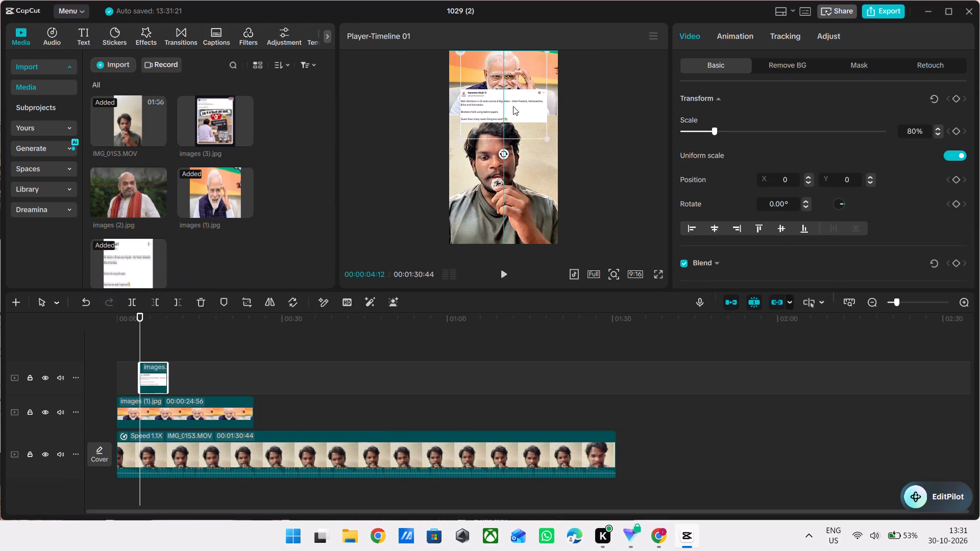
left_click_drag(513, 106, 511, 107)
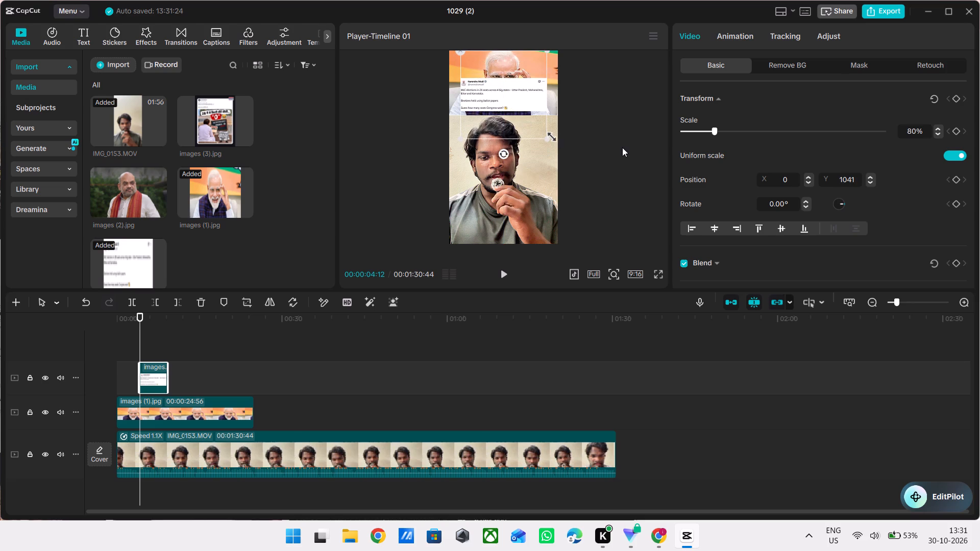
scroll(622, 147, "up", 8, "ctrl")
scroll(622, 147, "up", 4)
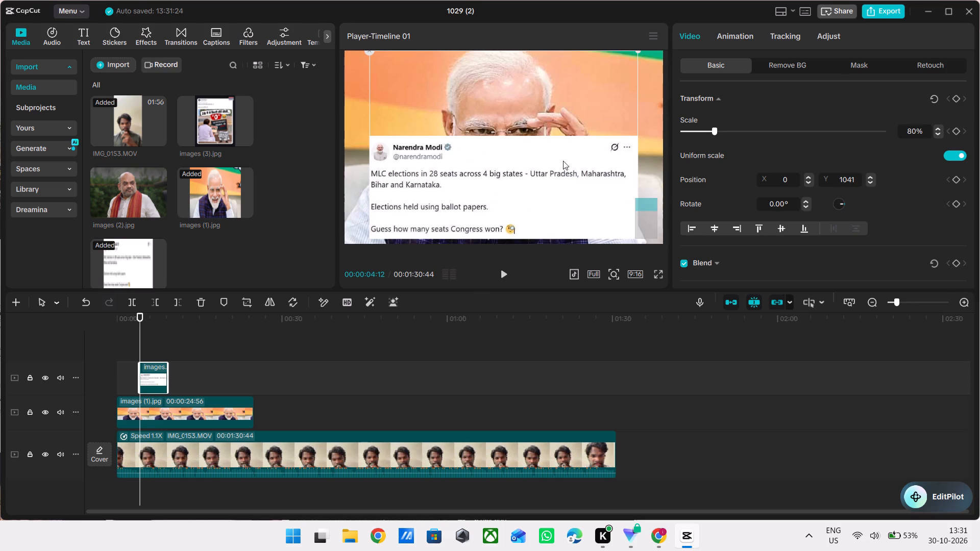
left_click_drag(553, 179, 553, 143)
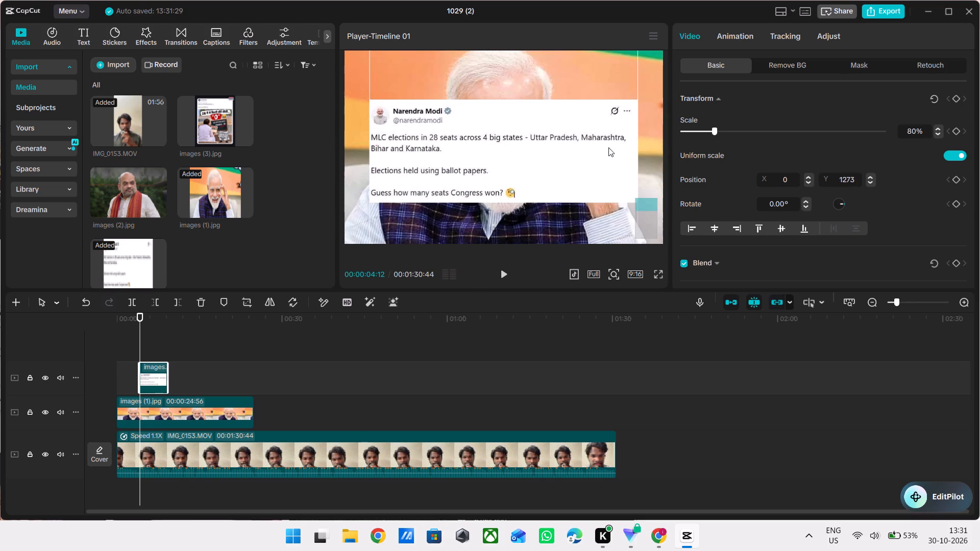
Check the frame in full screen and set the tweet image's scale to 81%.
left_click(658, 273)
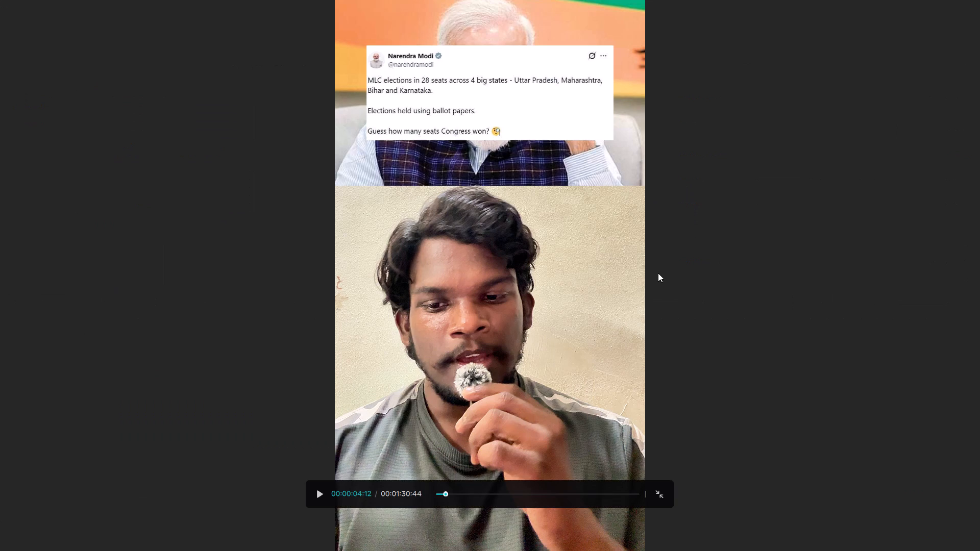
key("Escape")
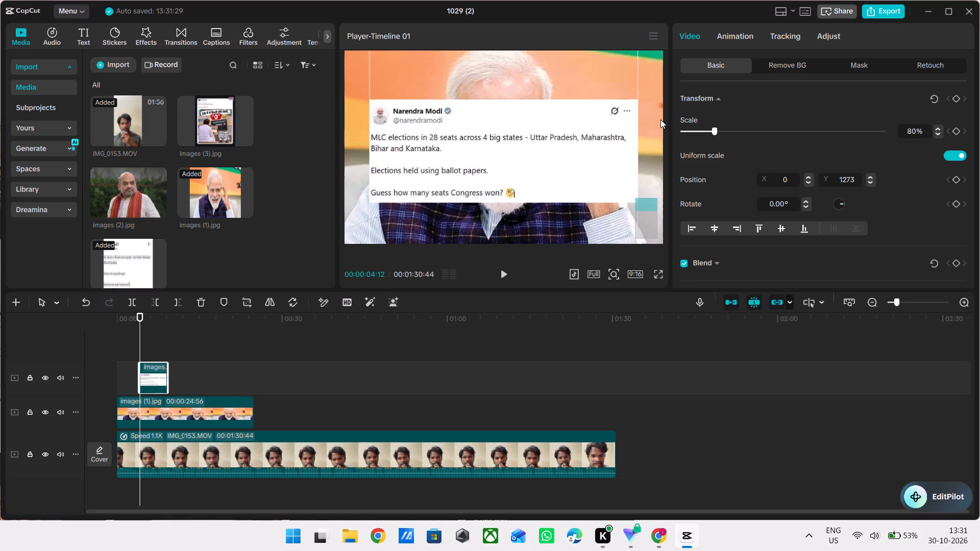
left_click(732, 133)
left_click_drag(732, 133, 710, 136)
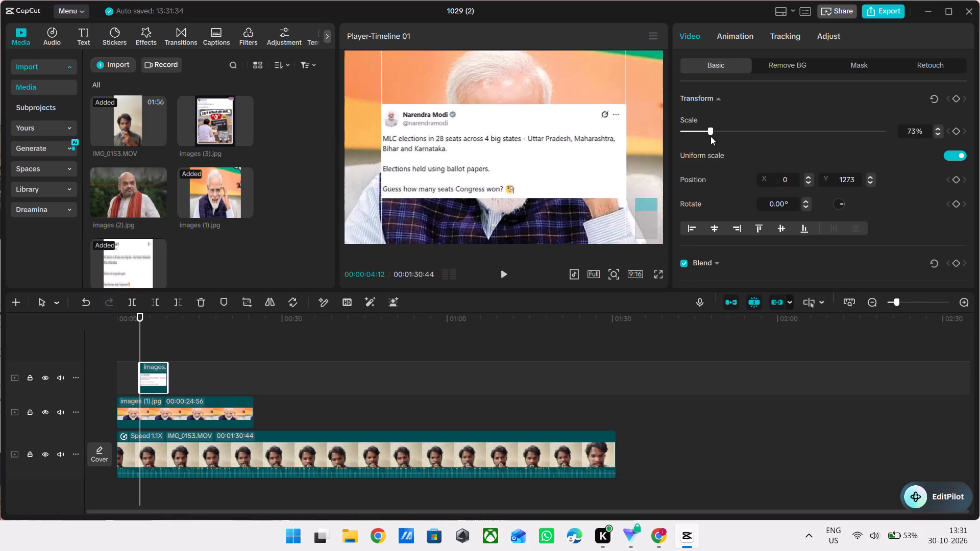
left_click_drag(710, 136, 715, 135)
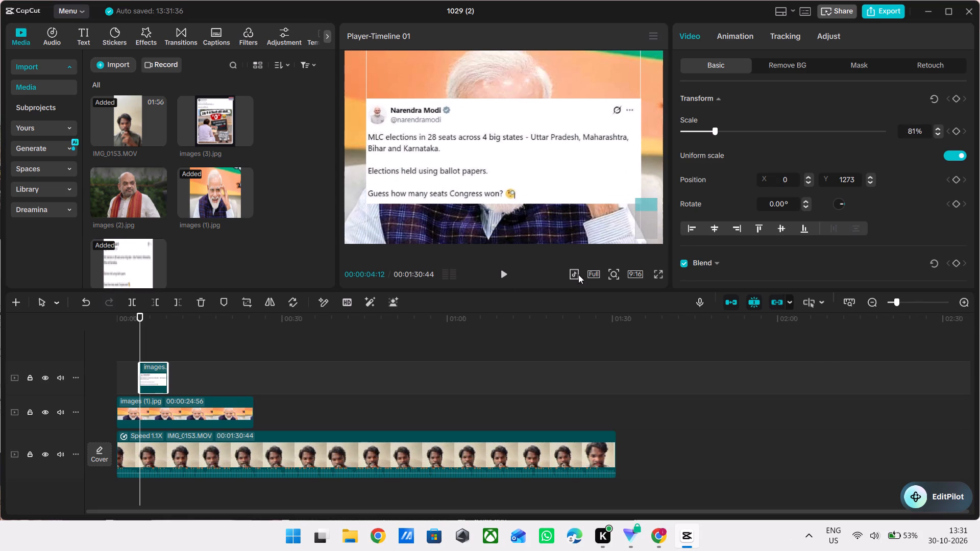
Play the timeline from the start and extend the tweet clip's beginning slightly earlier, to about 3 seconds.
double_click(292, 361)
left_click_drag(292, 361, 55, 374)
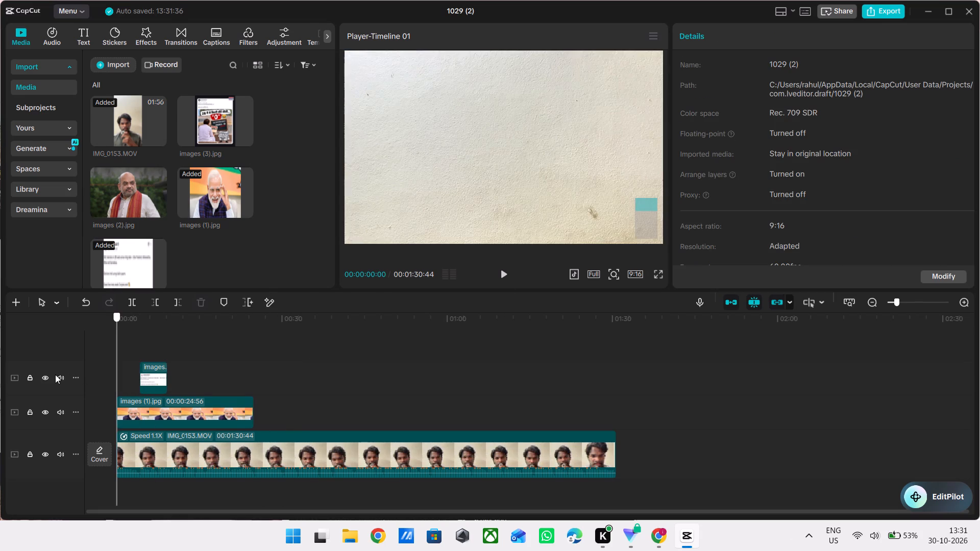
key("space")
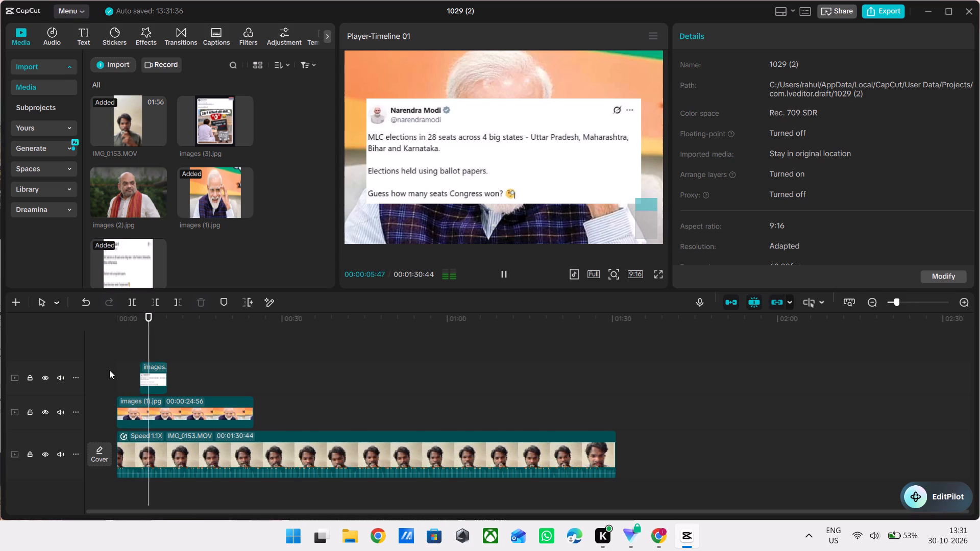
scroll(124, 371, "up", 3, "ctrl")
left_click(152, 379)
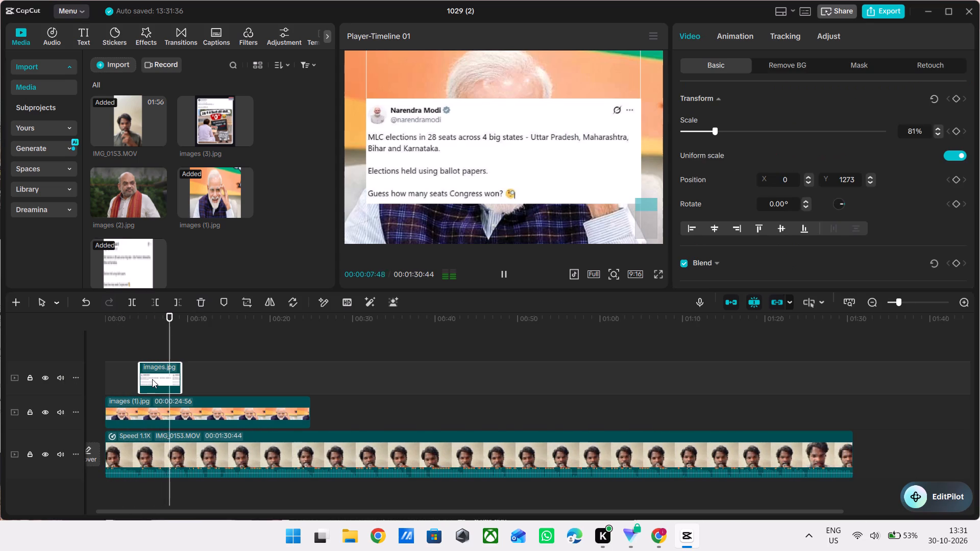
left_click_drag(138, 375, 134, 375)
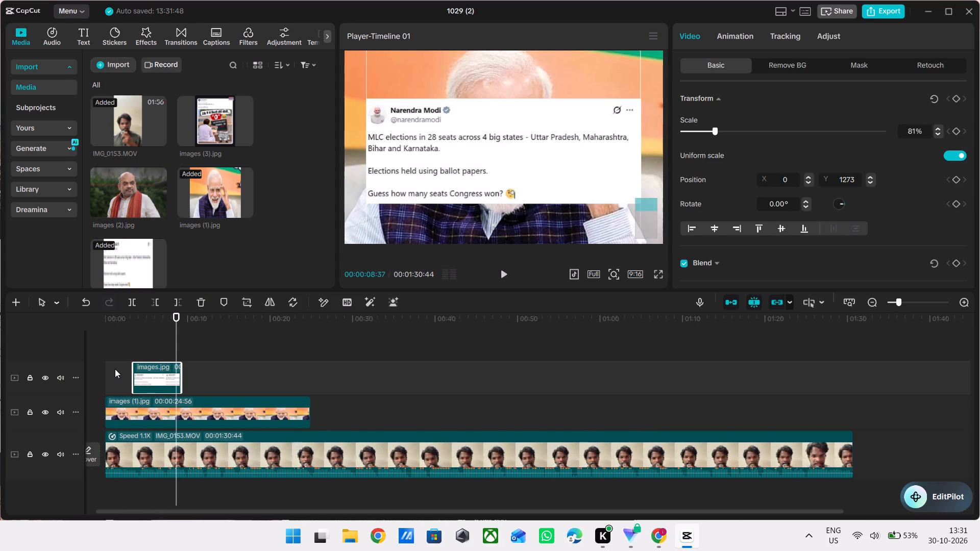
Play on through the speech and extend the end of the tweet clip to a duration of 00:00:26:18.
left_click(115, 369)
key("space")
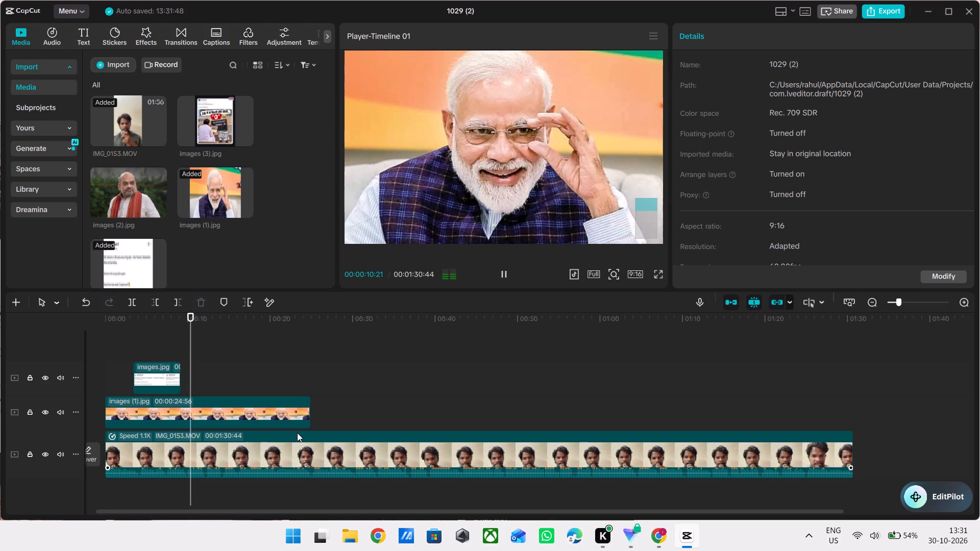
left_click(170, 384)
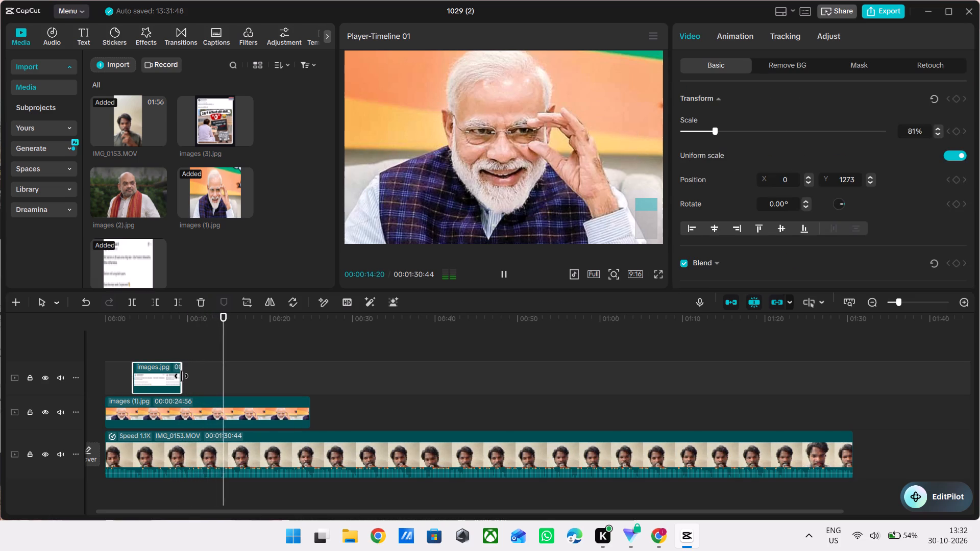
left_click(181, 376)
left_click_drag(181, 376, 230, 380)
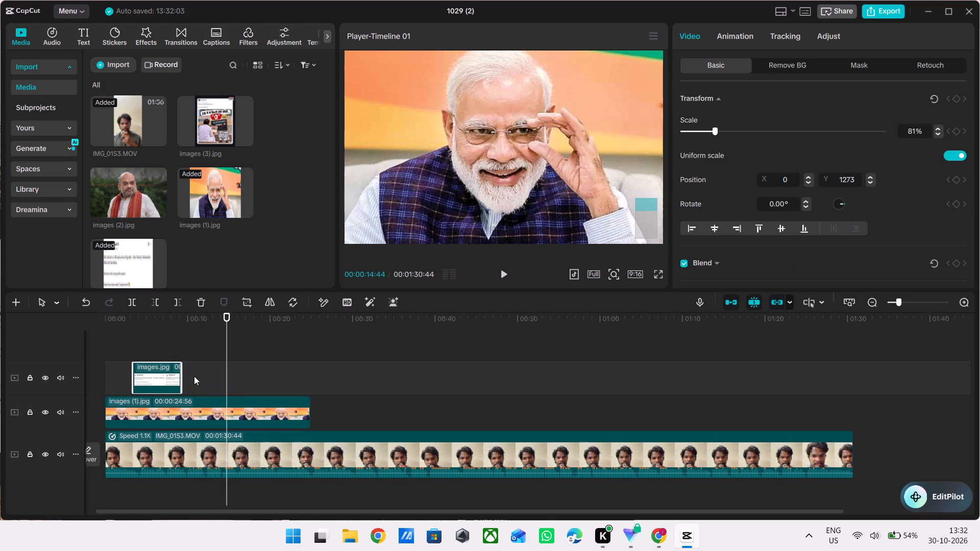
left_click_drag(183, 375, 289, 376)
key("space")
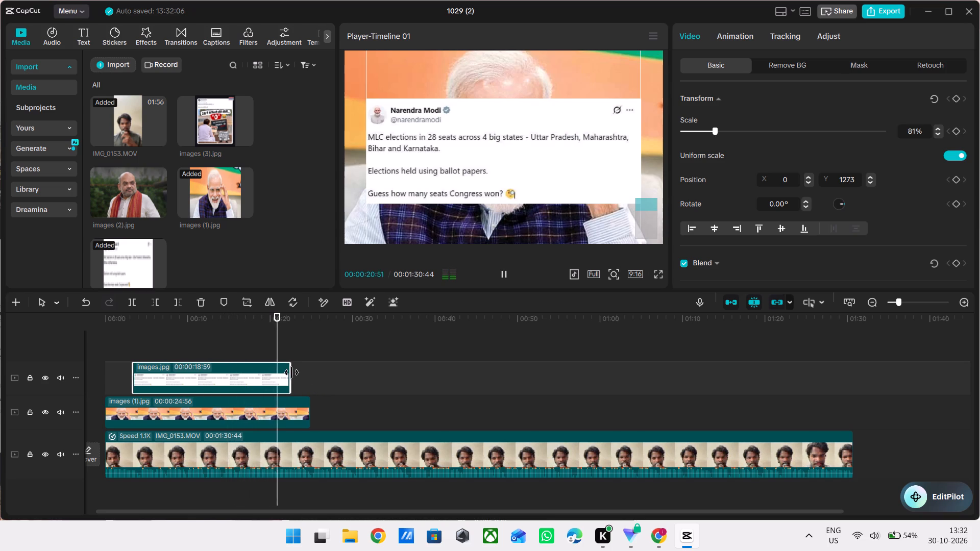
left_click_drag(291, 372, 349, 389)
Play on to 00:00:27:13 and trim the end of the tweet clip images.jpg at that point.
key("space")
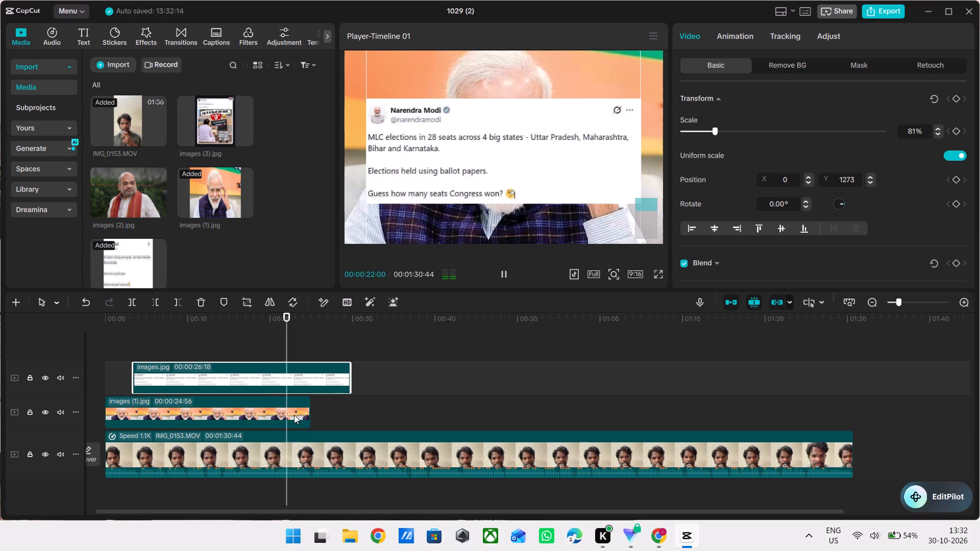
left_click(292, 414)
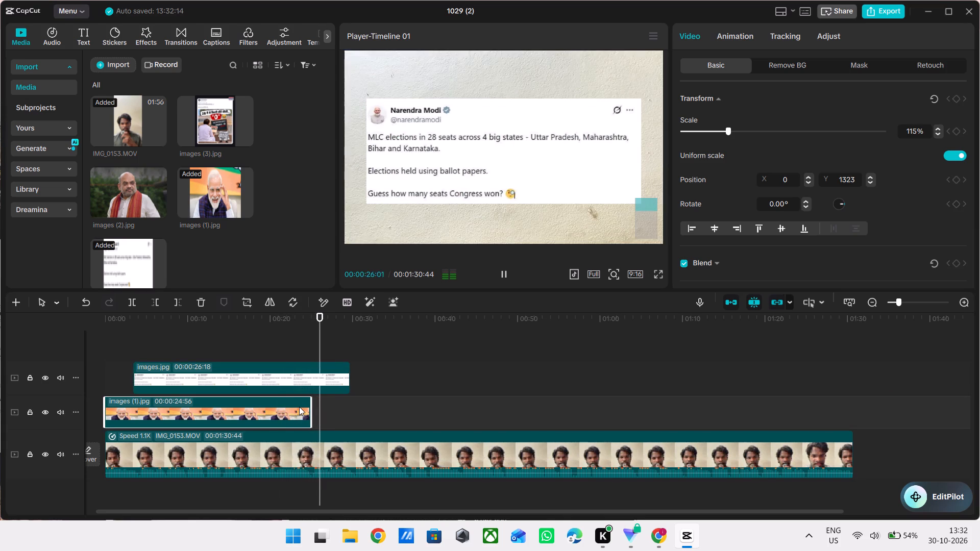
key("space")
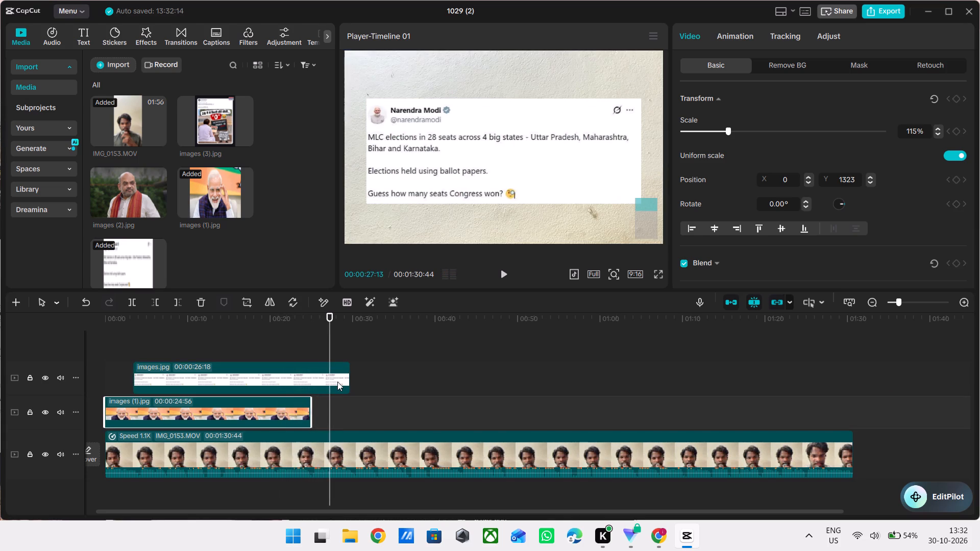
left_click(334, 381)
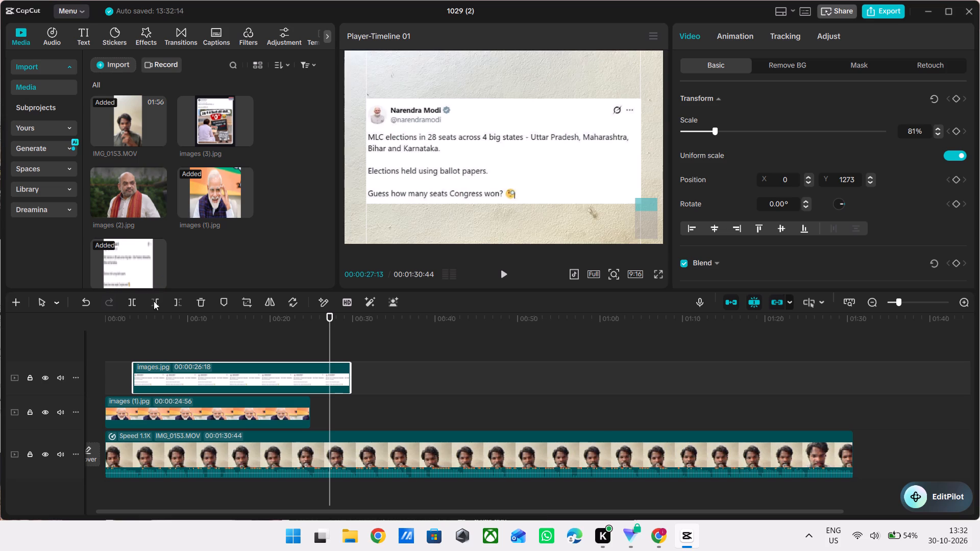
left_click(182, 303)
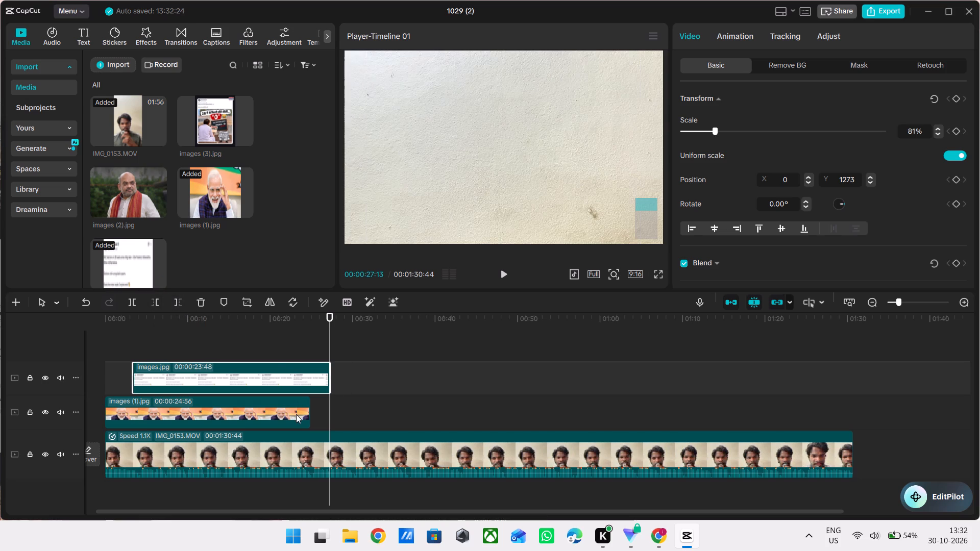
Extend the Narendra Modi photo clip to 00:00:27:13 so it ends together with the tweet clip.
left_click(296, 414)
left_click_drag(313, 414, 337, 415)
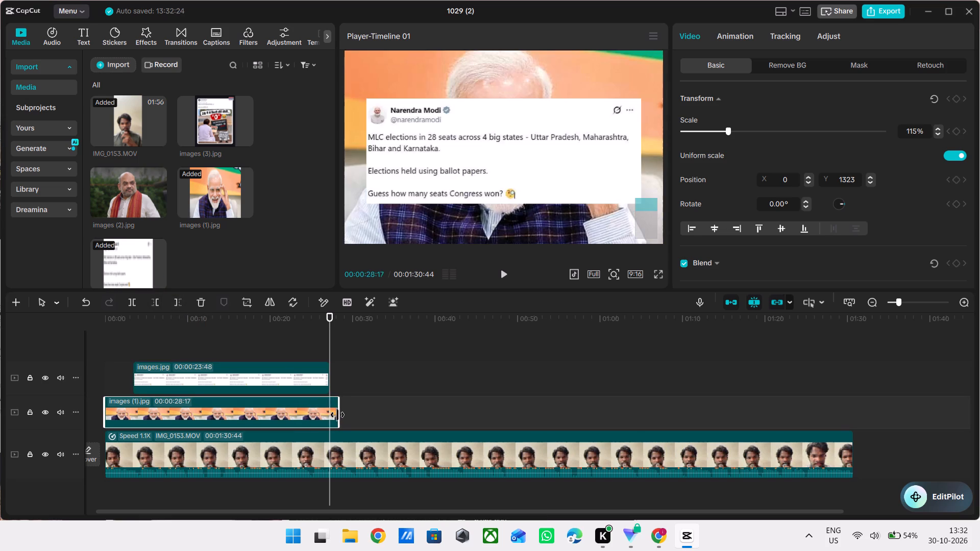
left_click_drag(337, 415, 328, 414)
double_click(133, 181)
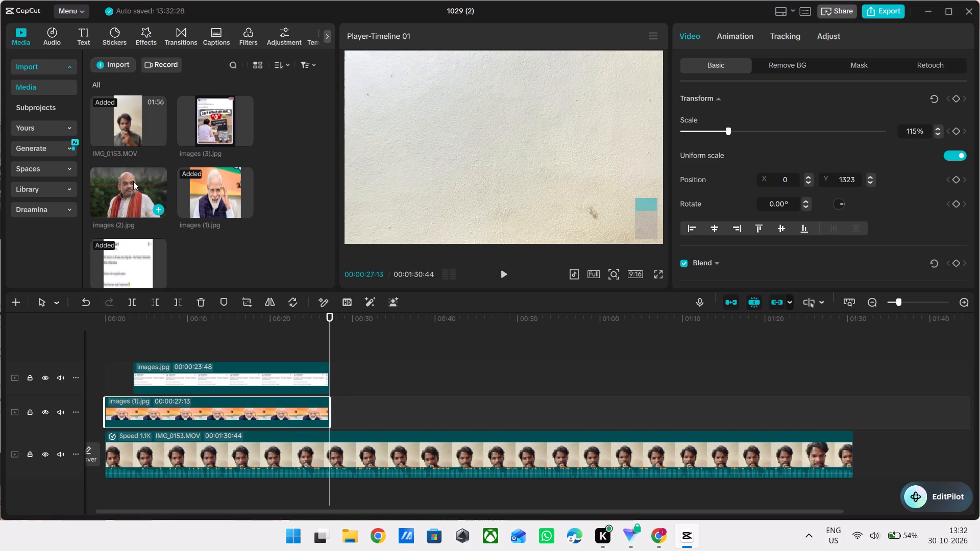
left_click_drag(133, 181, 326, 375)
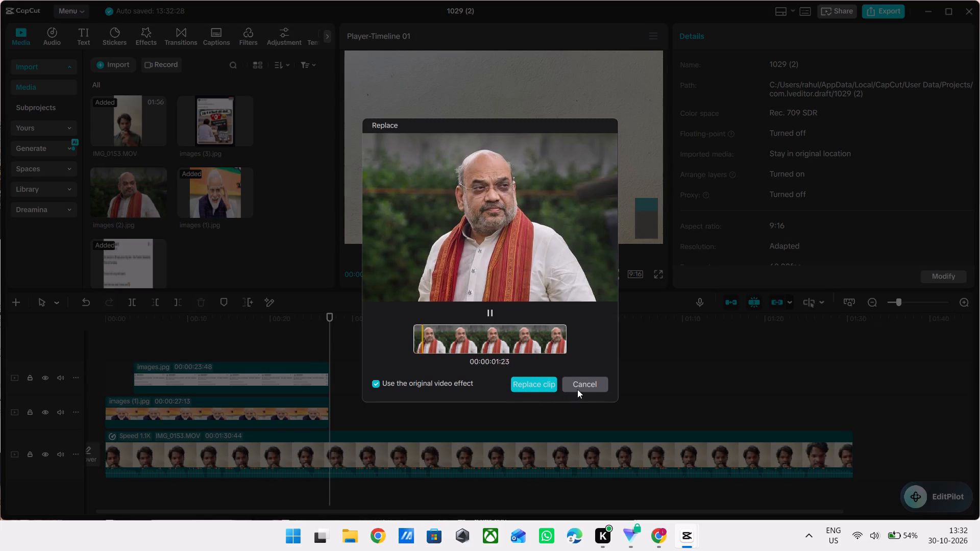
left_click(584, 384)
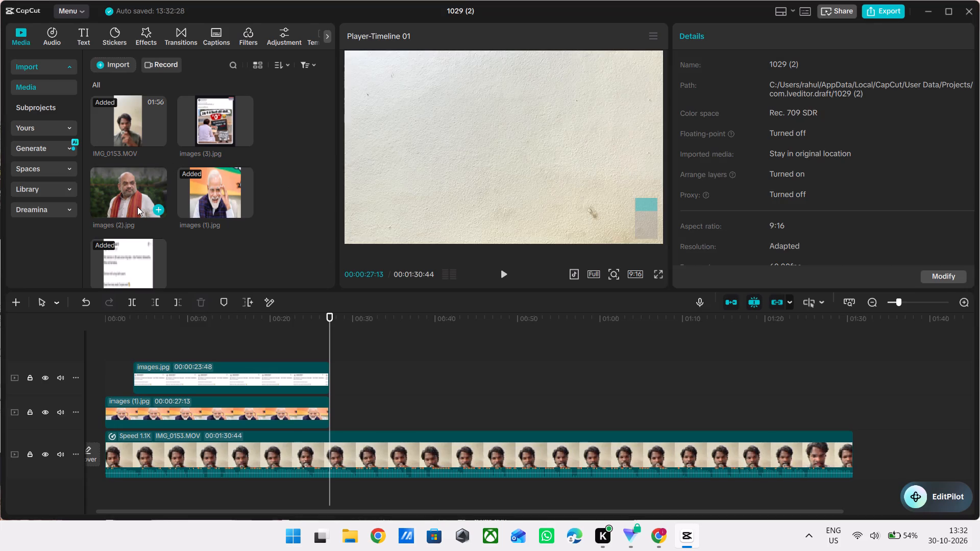
Place the Amit Shah photo images (2).jpg on the tweet's track, starting directly after the tweet clip at 00:00:27:13.
left_click(137, 207)
left_click_drag(137, 207, 337, 386)
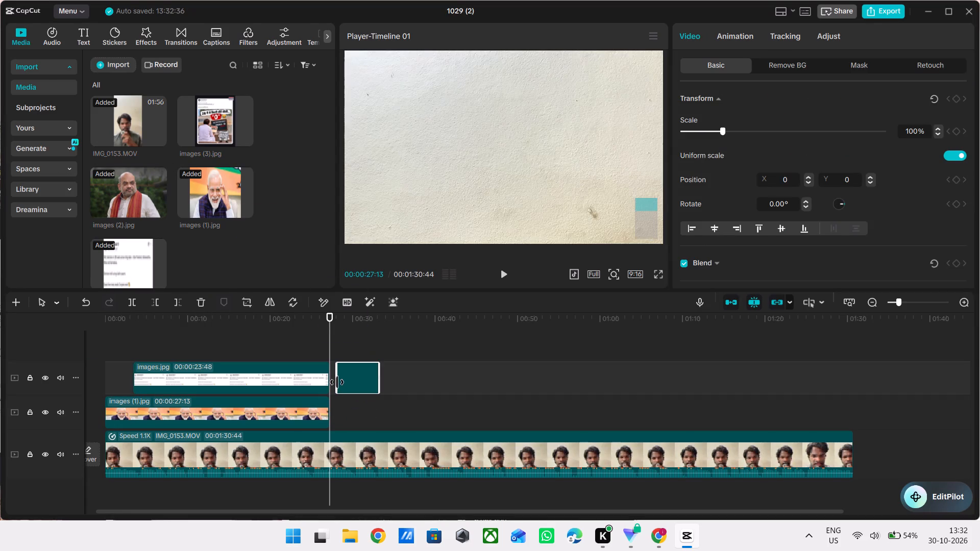
left_click_drag(337, 382, 314, 381)
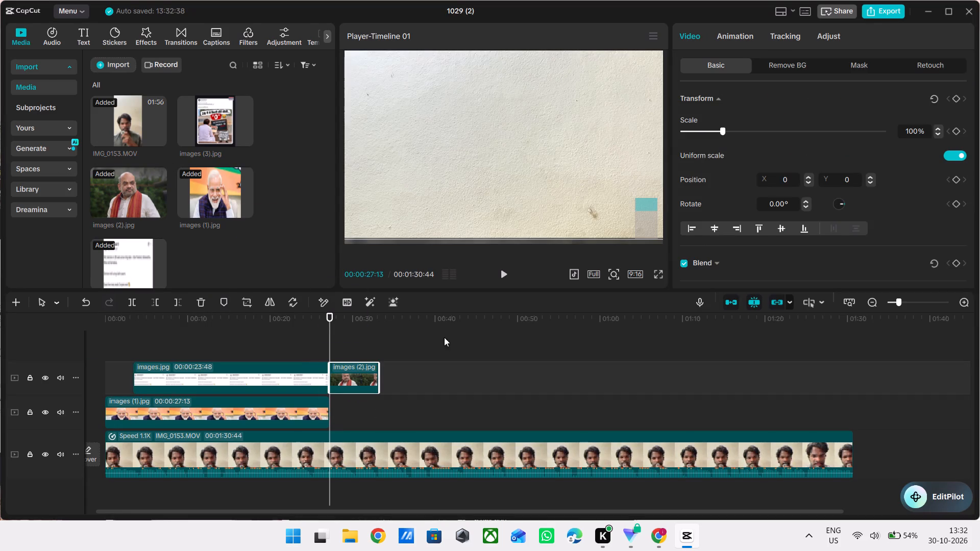
Move the Amit Shah photo to the top of the frame above the speaker, at about Y 1330.
scroll(558, 146, "down", 4, "ctrl")
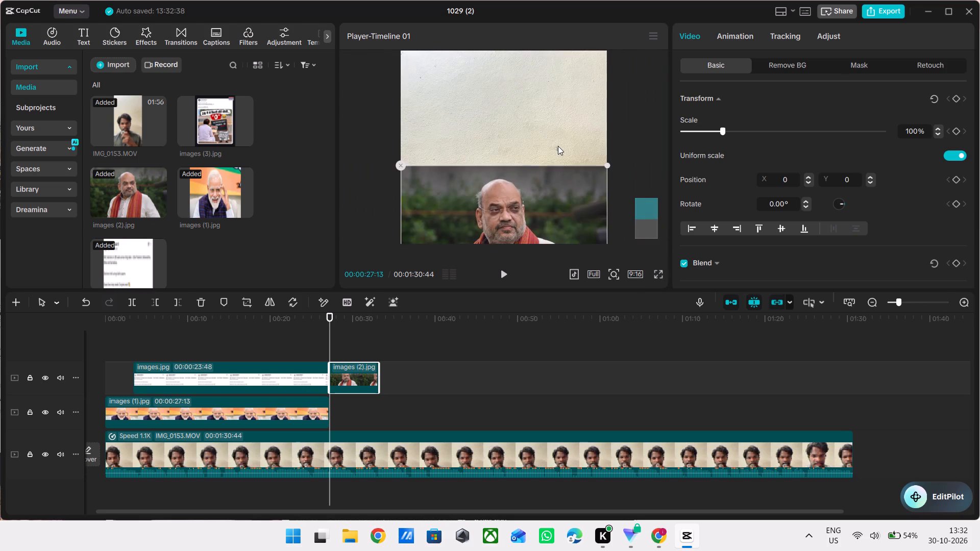
scroll(558, 146, "down", 6, "ctrl")
left_click(304, 349)
left_click_drag(304, 349, 328, 349)
left_click(509, 148)
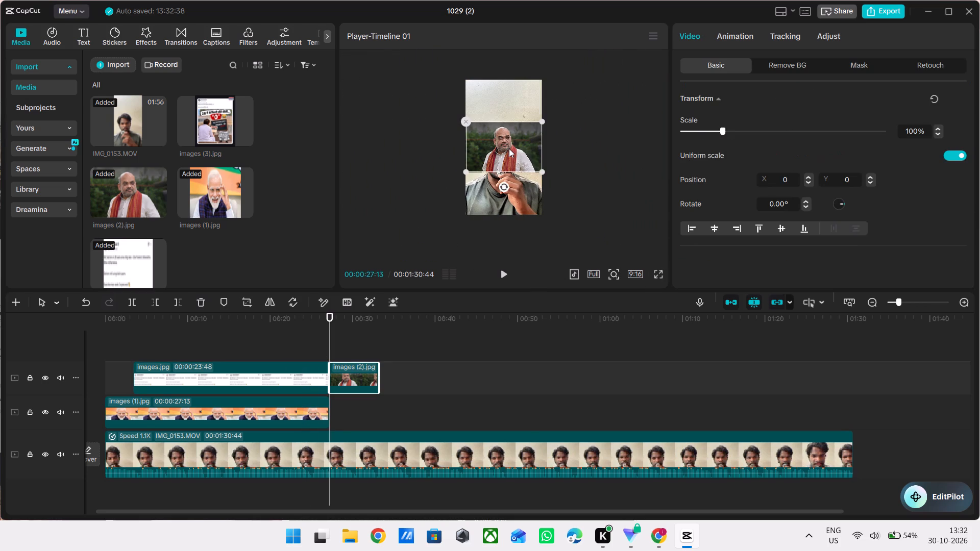
left_click_drag(509, 148, 510, 102)
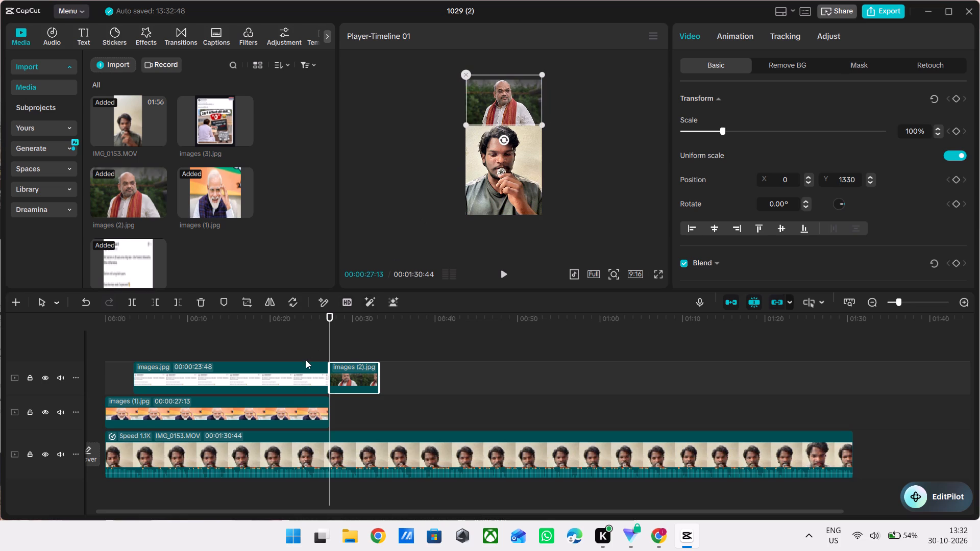
Play on through the speech to 00:00:30:47 and place the tweet image images (3).jpg there on a new track above the Amit Shah photo.
left_click(306, 360)
left_click_drag(306, 360, 332, 356)
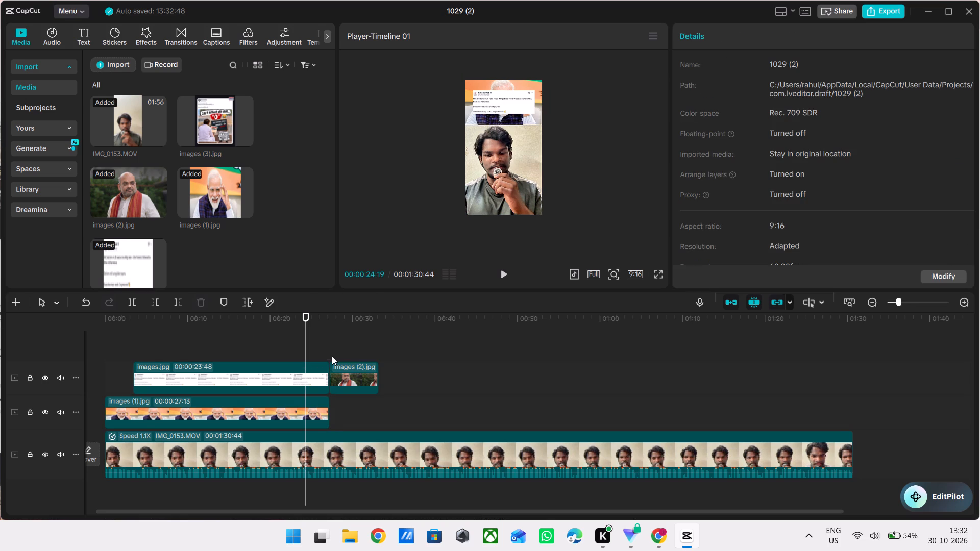
double_click(322, 342)
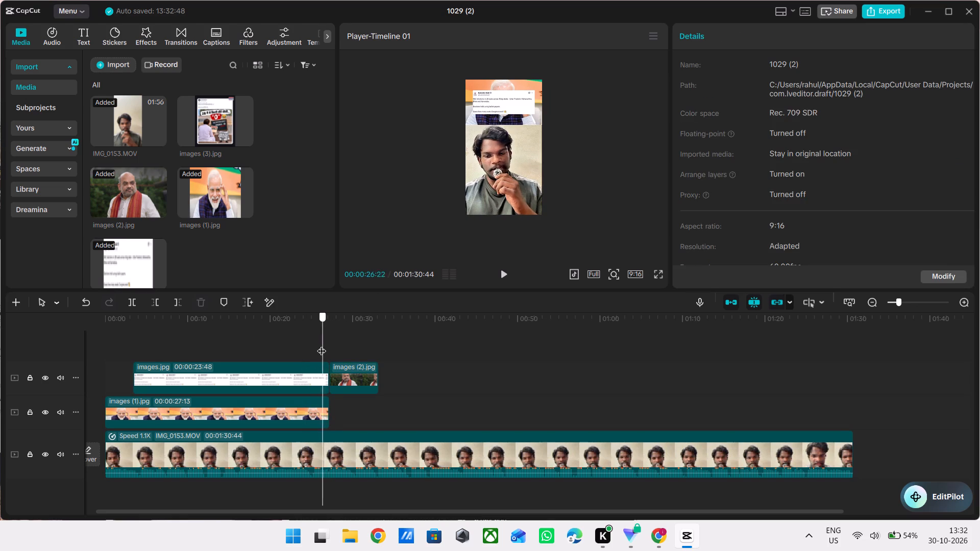
key("space")
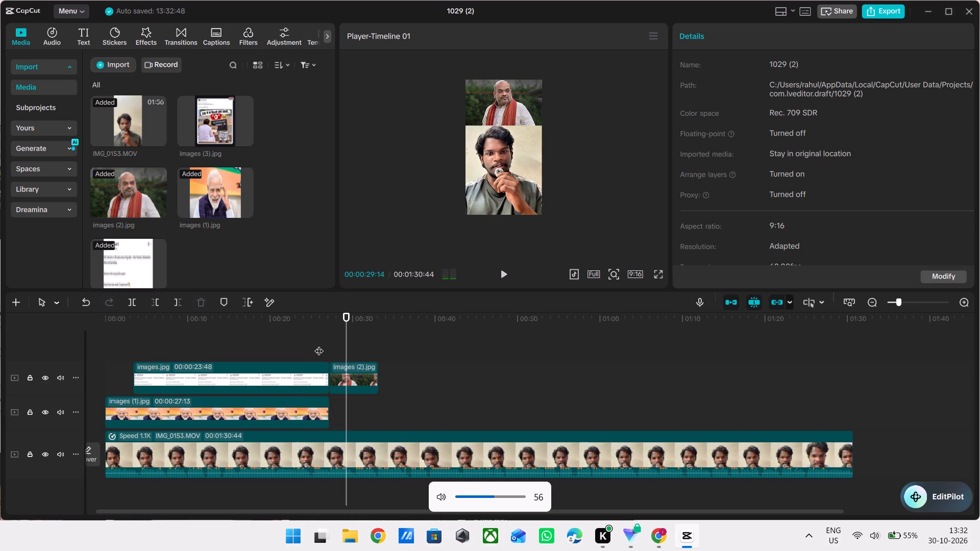
scroll(345, 358, "up", 17, "ctrl")
left_click(215, 354)
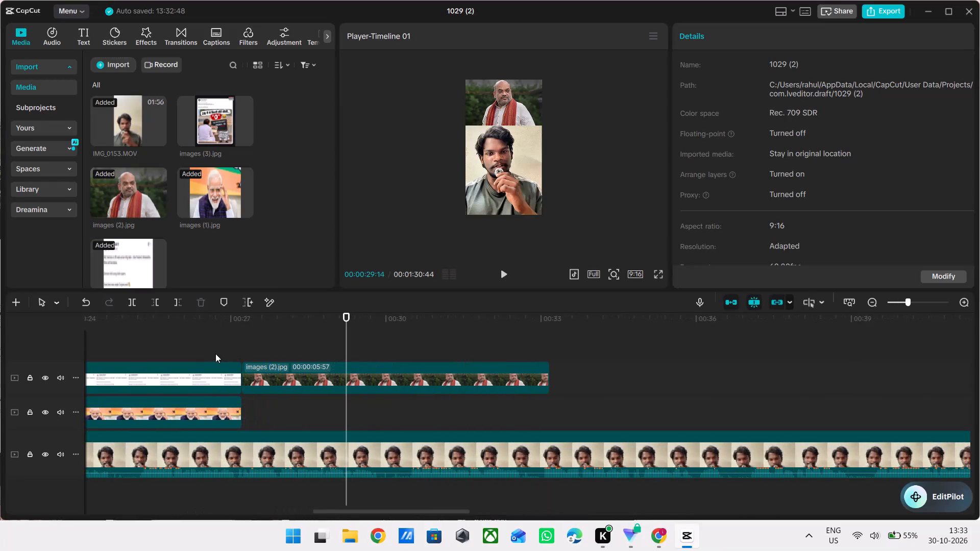
left_click_drag(215, 354, 217, 360)
key("space")
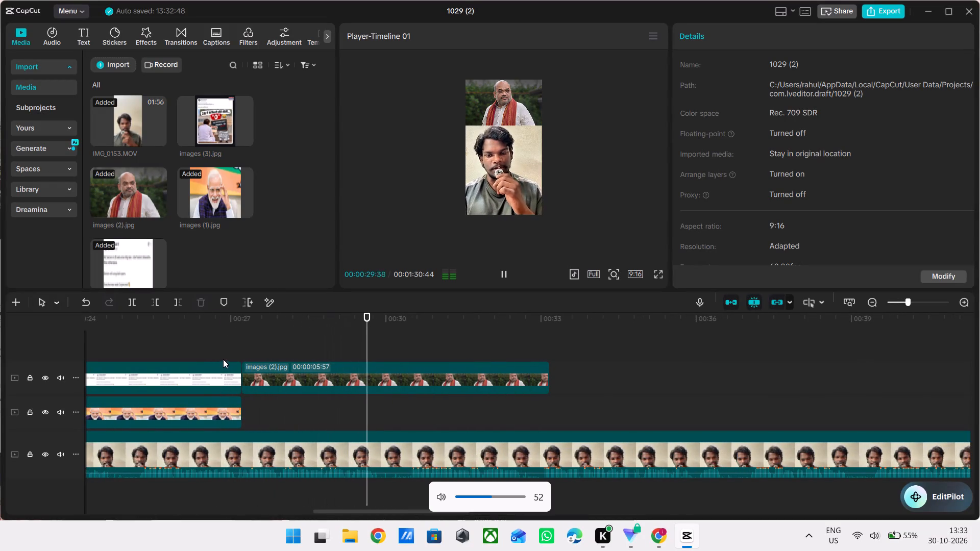
key("space")
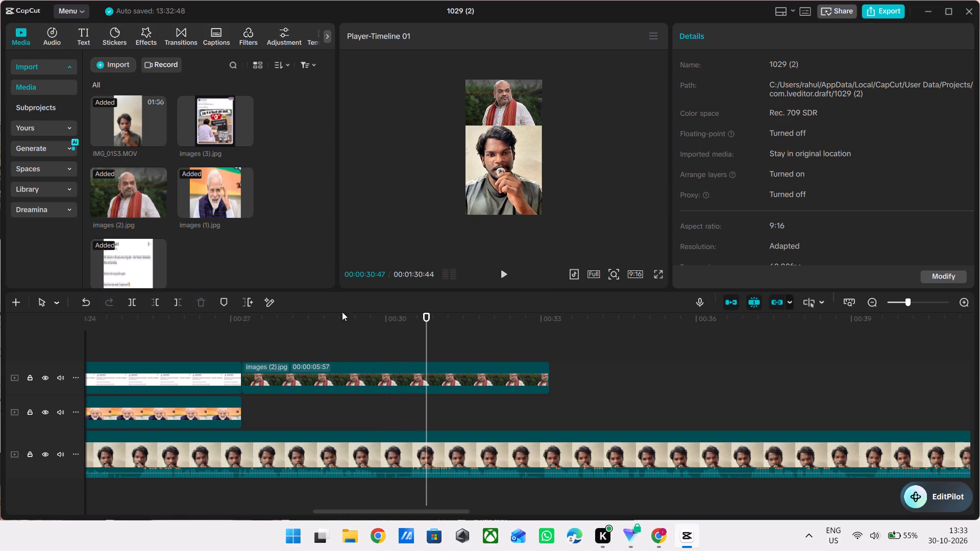
double_click(214, 130)
left_click_drag(214, 130, 439, 330)
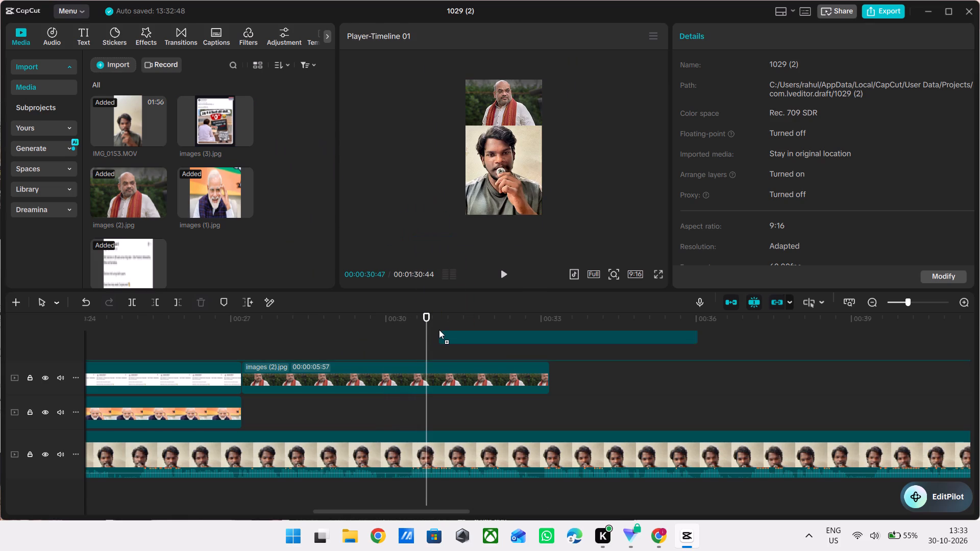
left_click_drag(439, 330, 430, 336)
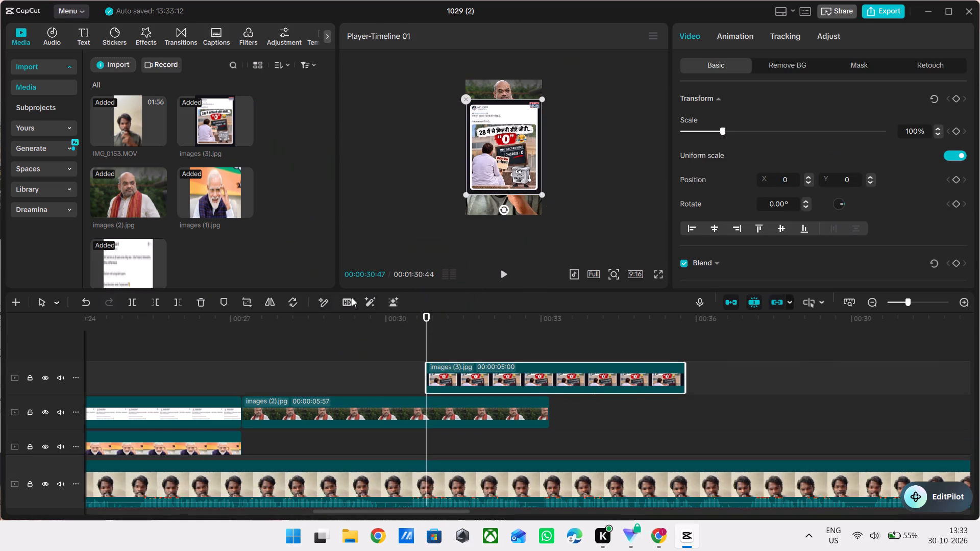
Crop images (3).jpg to the Amit Shah tweet's header and text, cutting off the meme picture, dark border and Times Now logo.
left_click(243, 301)
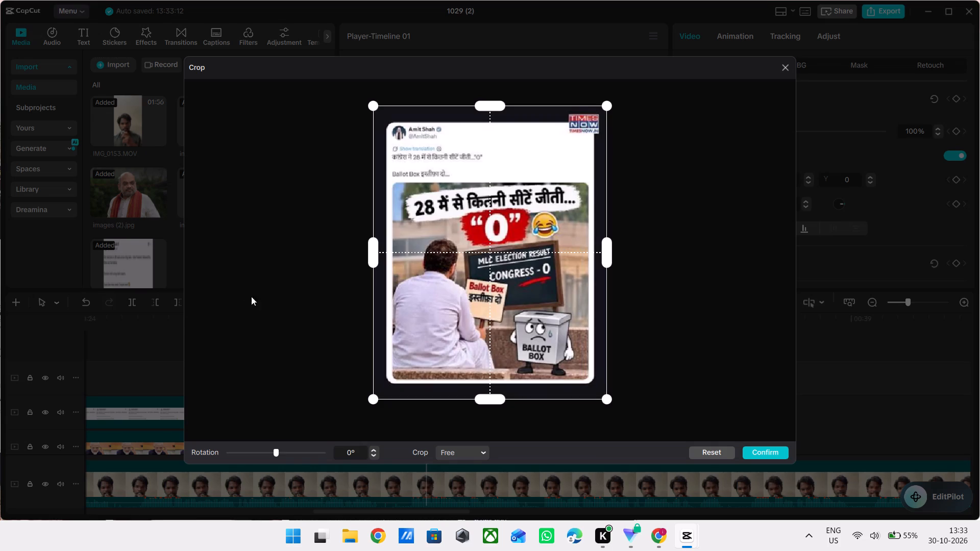
left_click_drag(496, 399, 527, 232)
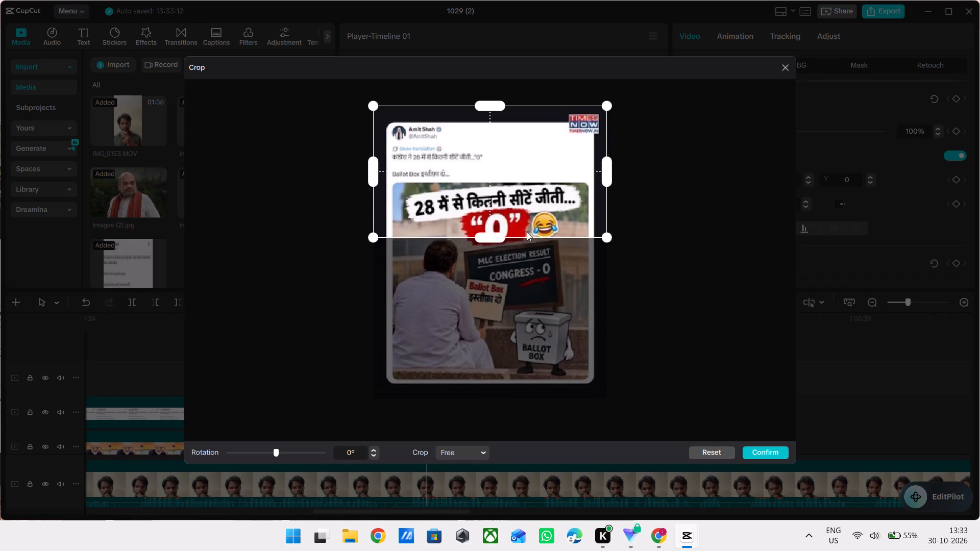
left_click_drag(527, 232, 543, 183)
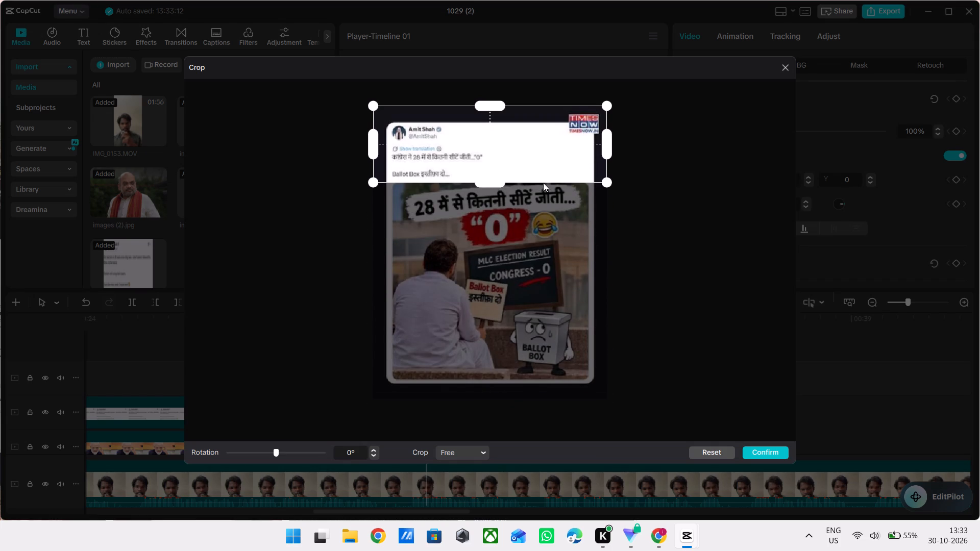
left_click_drag(604, 133, 563, 133)
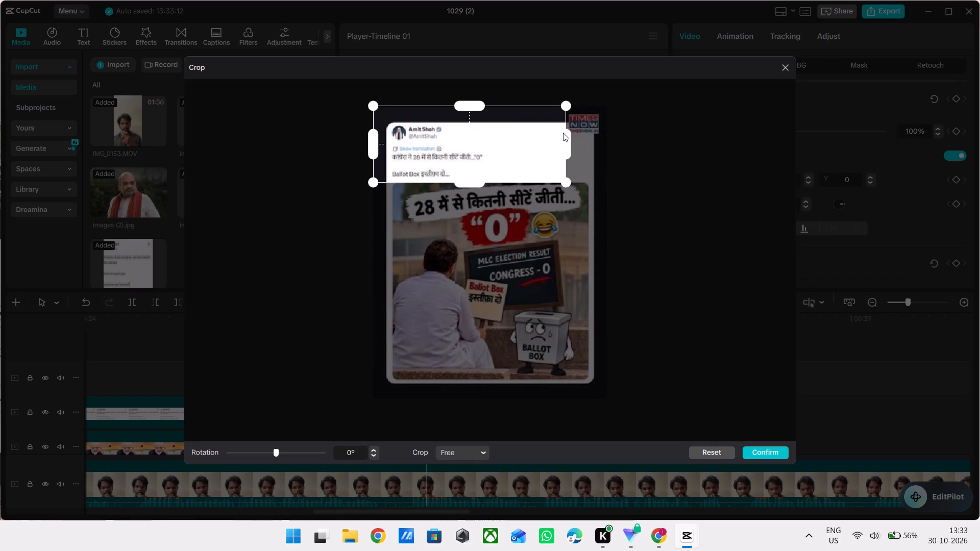
left_click_drag(563, 133, 561, 133)
left_click_drag(479, 98, 479, 101)
left_click_drag(479, 101, 479, 117)
left_click_drag(471, 107, 470, 122)
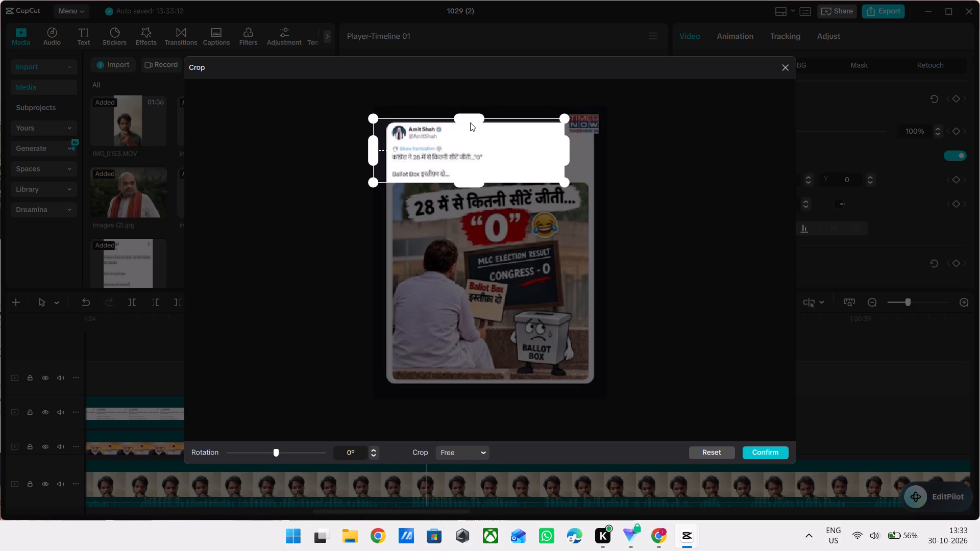
left_click_drag(470, 122, 469, 124)
left_click_drag(471, 118, 471, 125)
left_click_drag(373, 144, 385, 143)
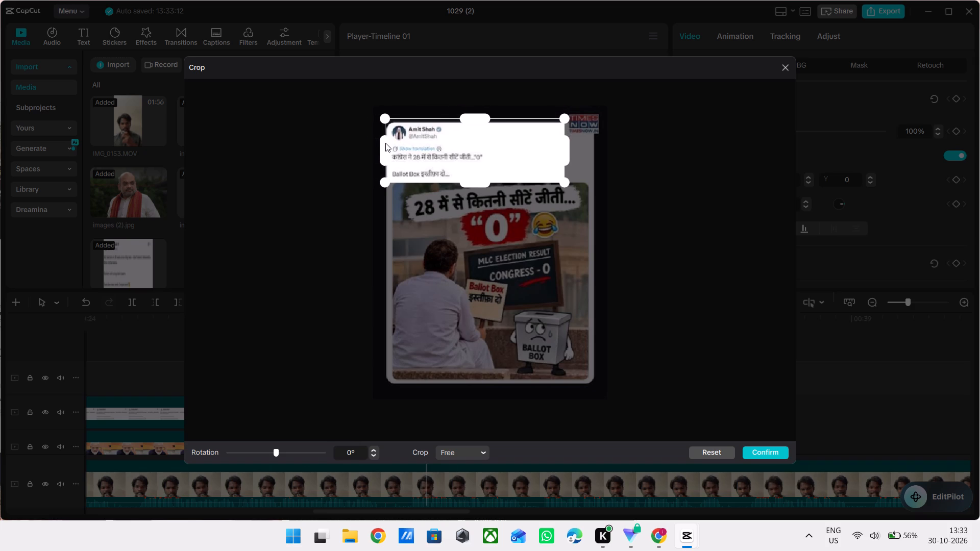
left_click_drag(385, 143, 387, 143)
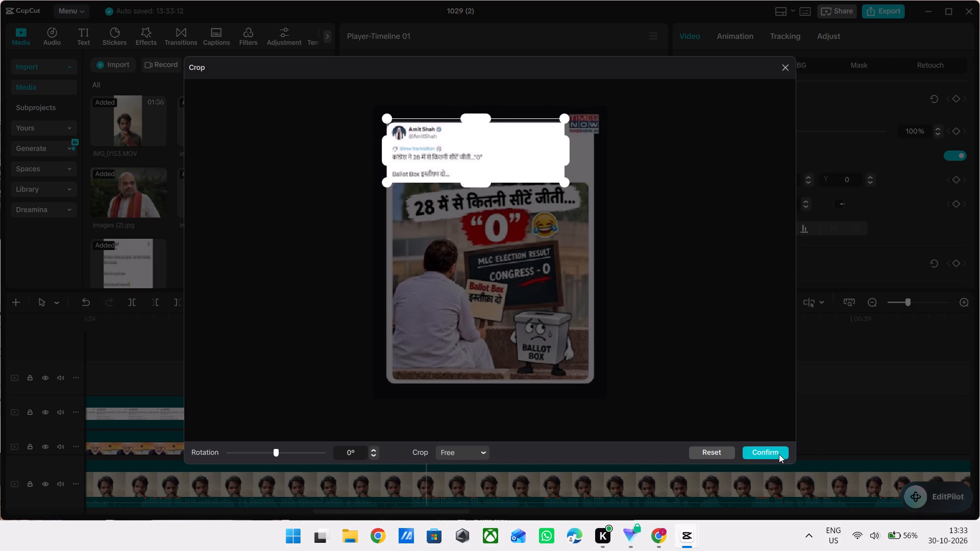
left_click(779, 454)
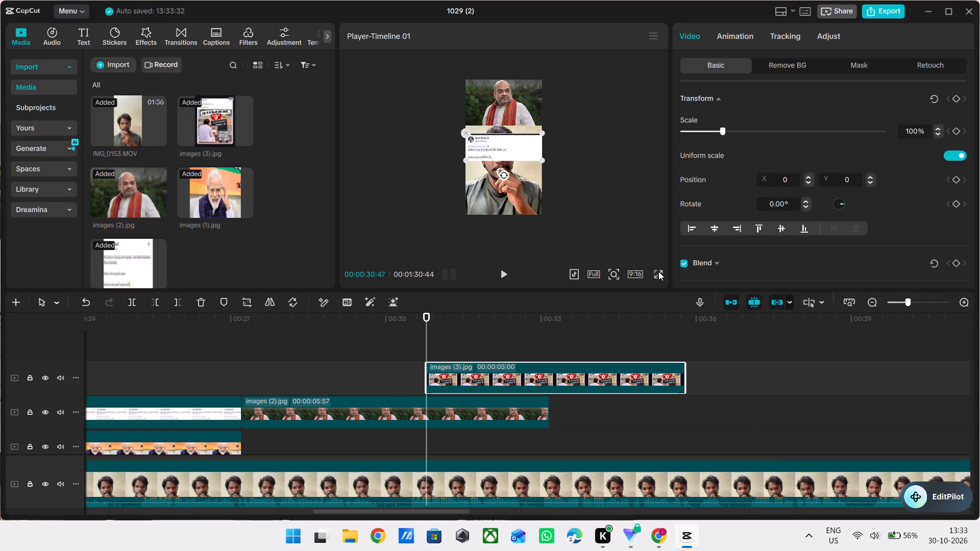
Play the video with the cropped tweet overlay in full-screen preview.
left_click(658, 271)
key("space")
key("Escape")
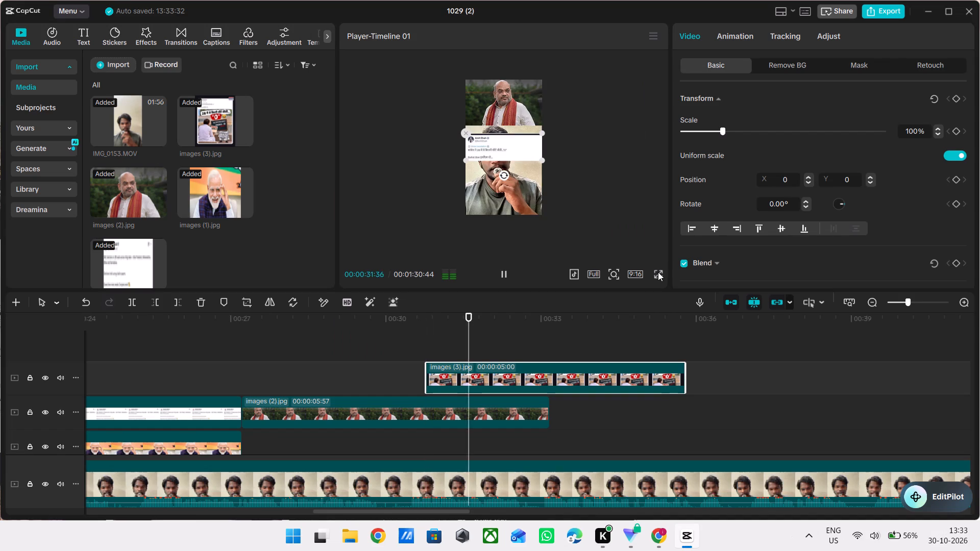
key("space")
Cut the selected tweet clip images (3).jpg from the timeline.
key("ctrl+x")
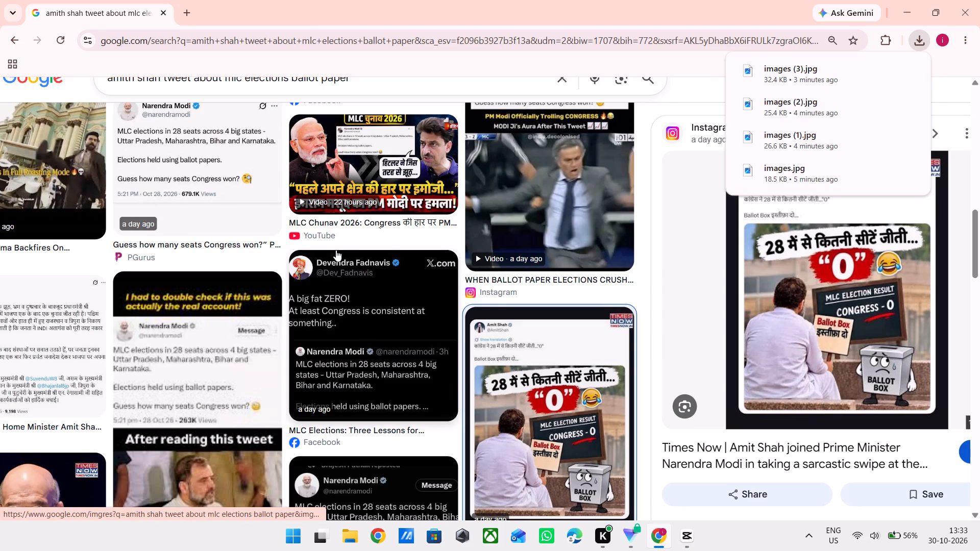
In Chrome, search for "amit shah tweet about mlc elections ballot paper" and open the India Today article on the Congress MLC election loss.
scroll(336, 250, "up", 1)
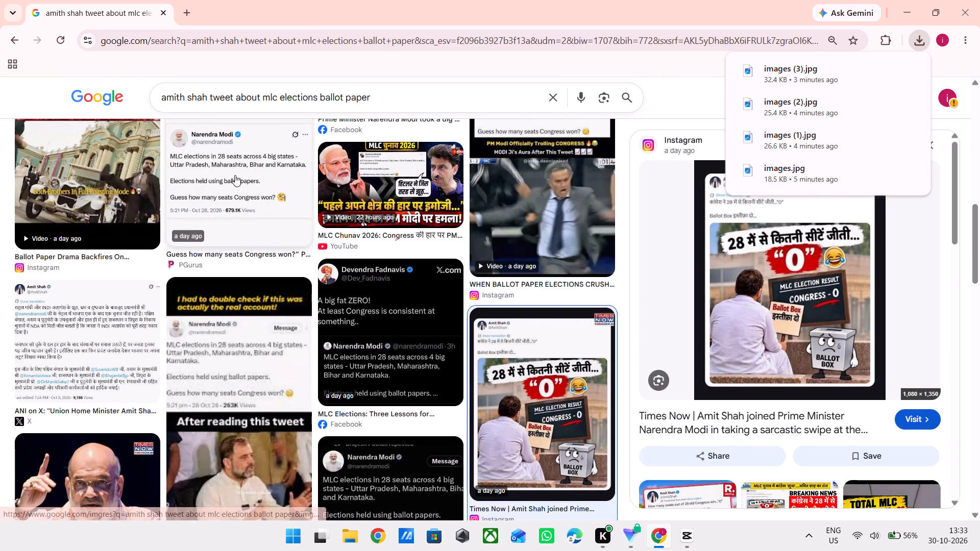
scroll(235, 175, "up", 9)
left_click(214, 145)
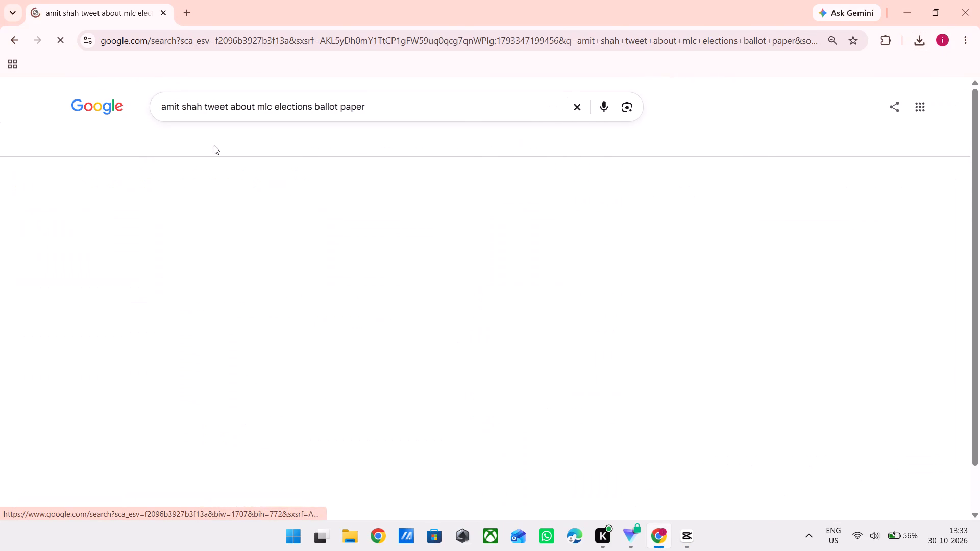
scroll(303, 338, "down", 2)
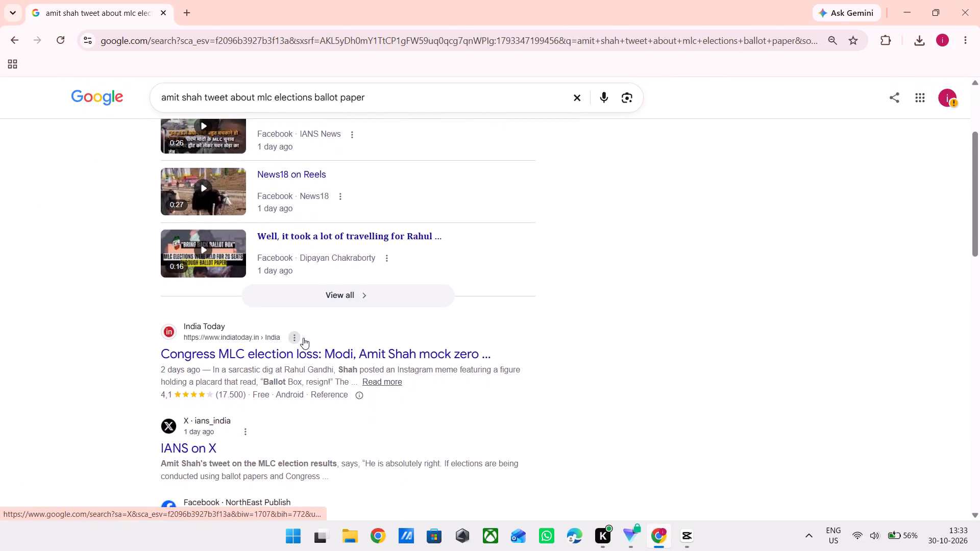
scroll(303, 338, "down", 1)
left_click(368, 298)
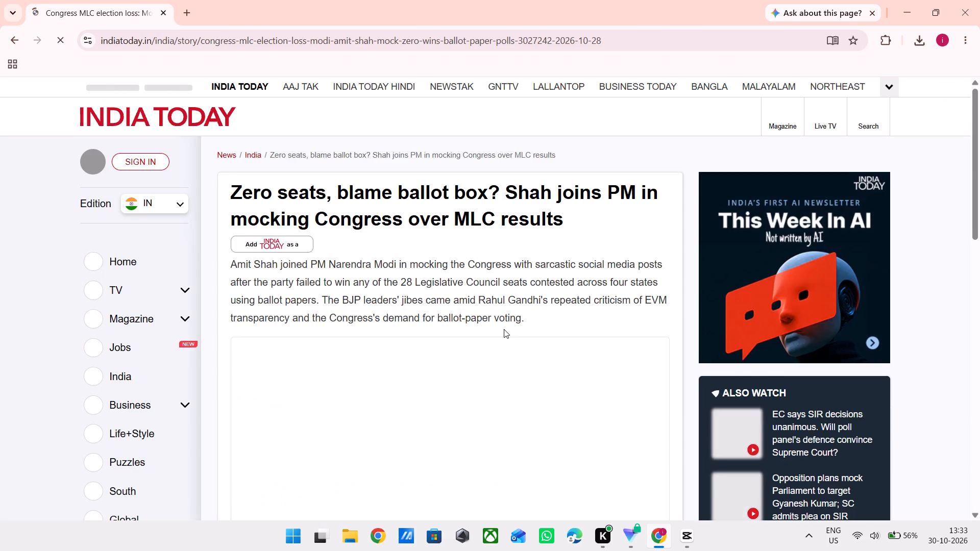
Expand the full India Today story and look through it for an image of Amit Shah's post about the MLC results.
scroll(504, 329, "down", 6)
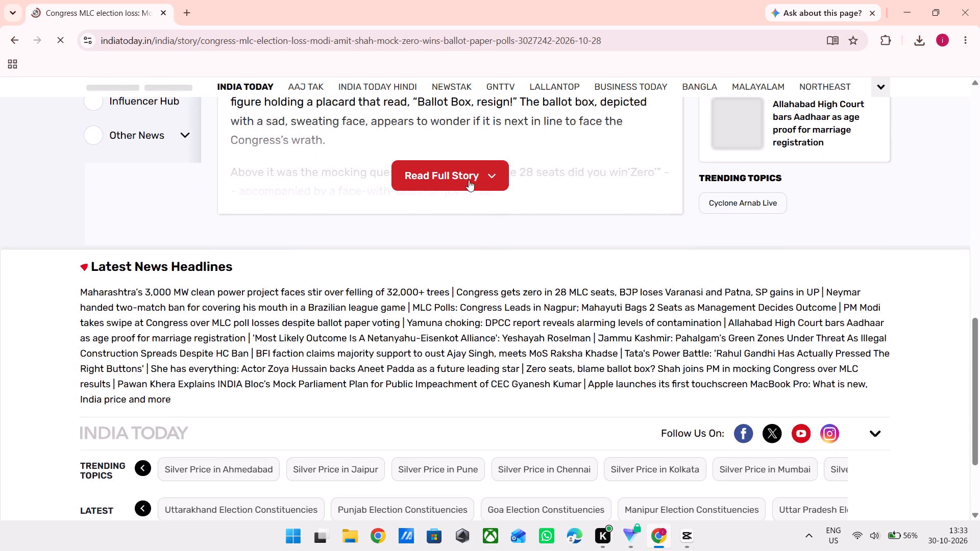
left_click(469, 179)
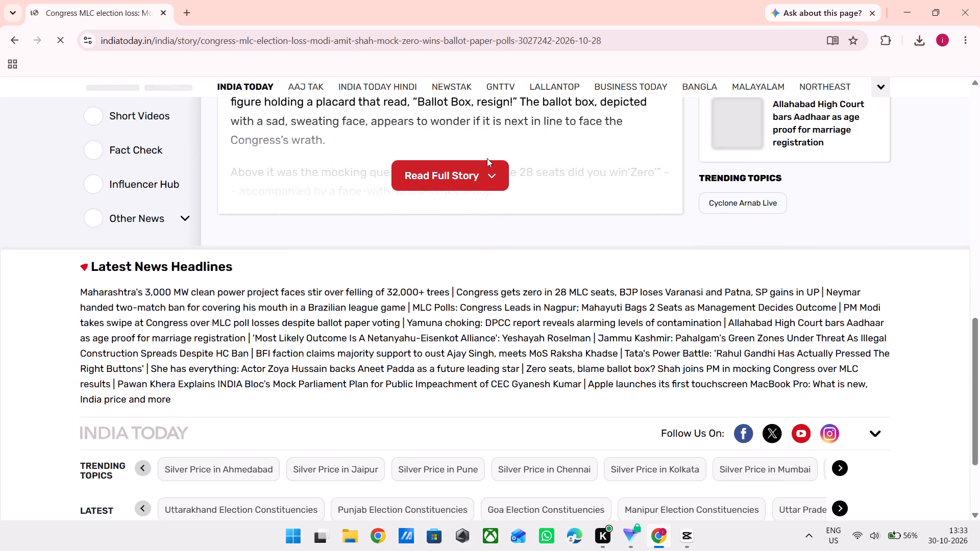
left_click(487, 168)
scroll(516, 261, "down", 1)
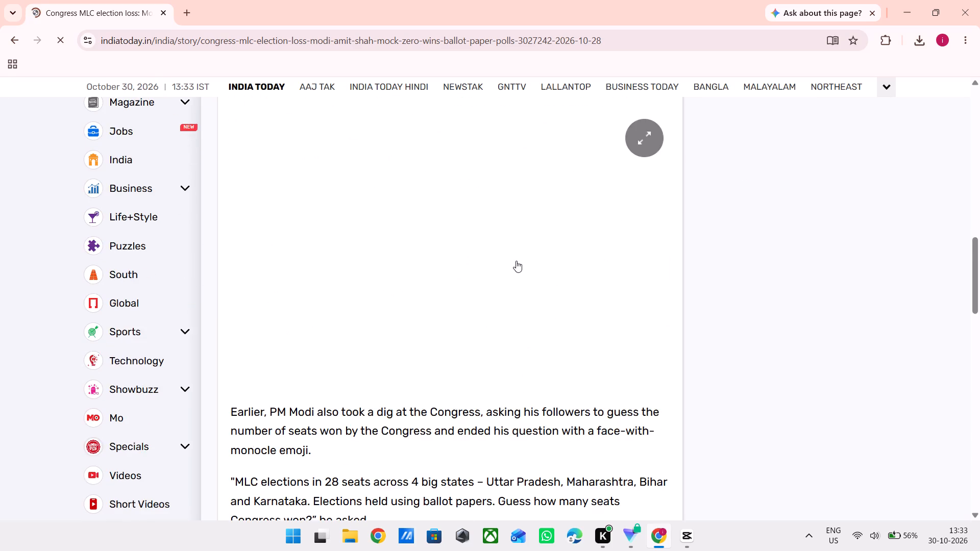
scroll(516, 261, "down", 1)
scroll(516, 261, "up", 1)
scroll(516, 261, "down", 1)
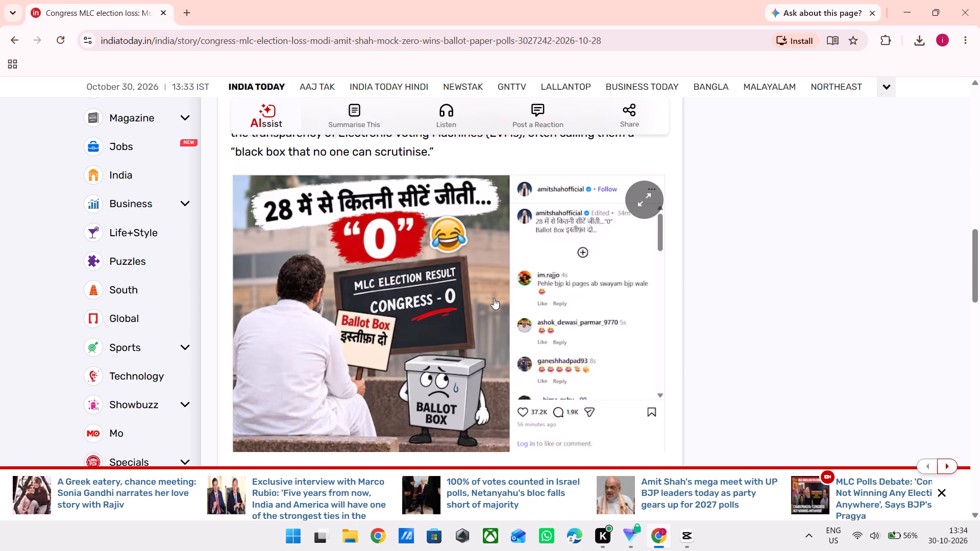
scroll(494, 298, "down", 1)
scroll(574, 268, "down", 6)
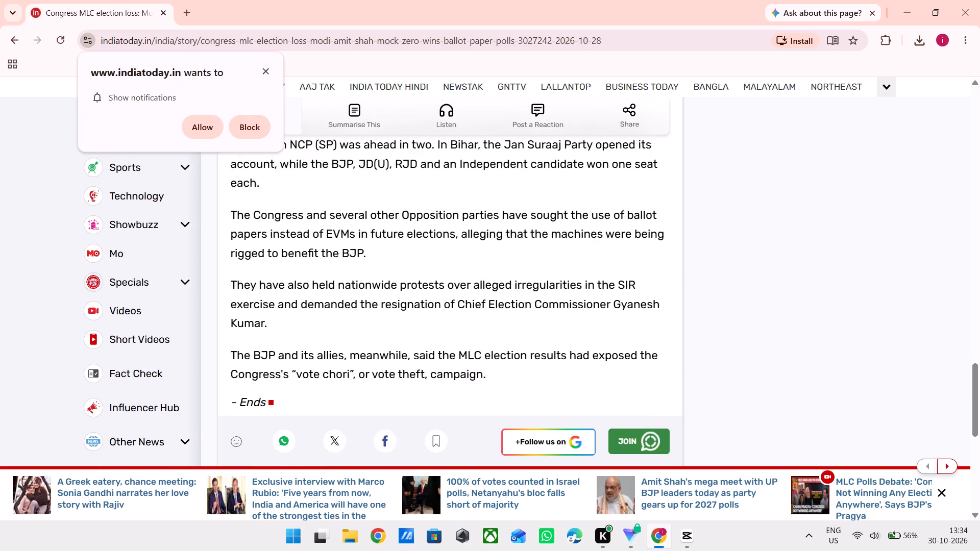
scroll(574, 268, "down", 3)
scroll(574, 268, "up", 6)
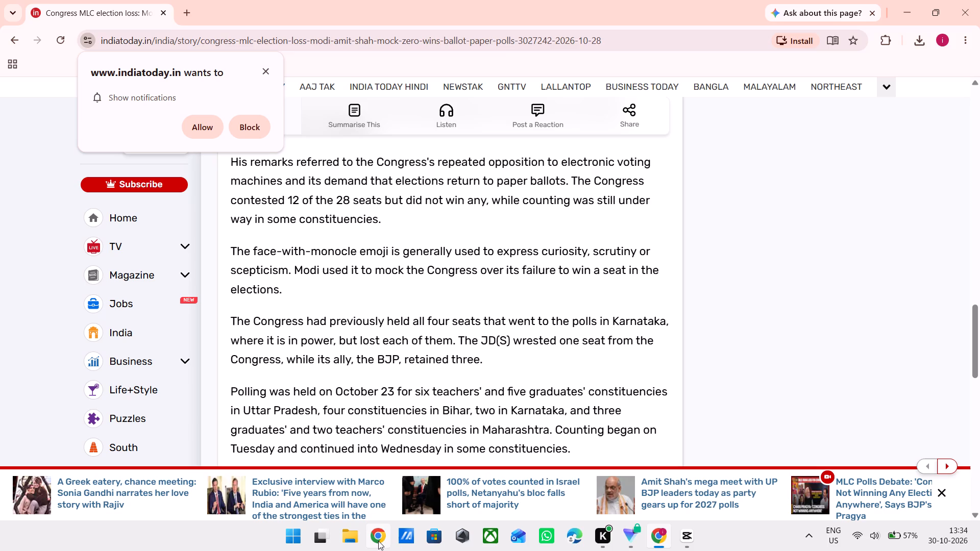
In another Chrome profile, search for "amith shah twet on mlc election" and look through the IANS post on X for the tweet.
left_click(378, 541)
left_click(435, 336)
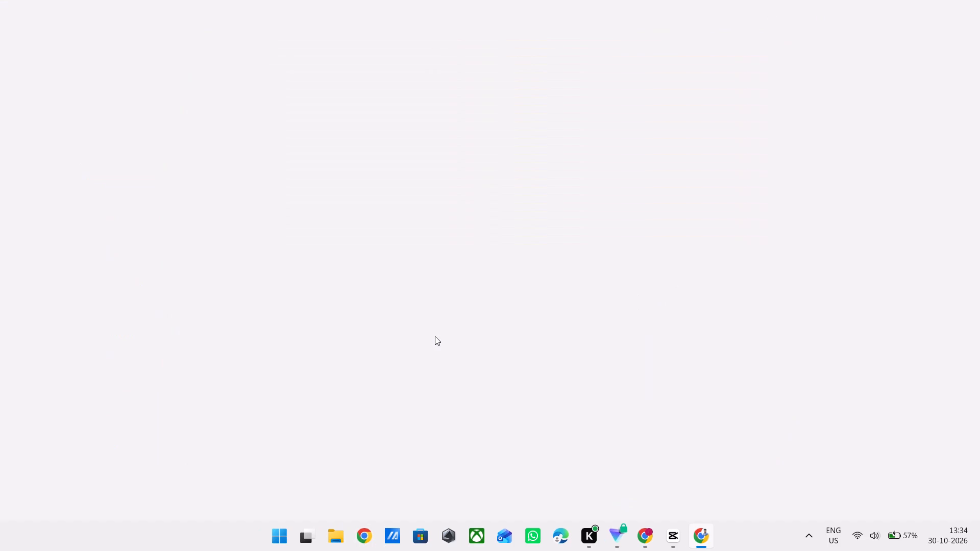
type("amith")
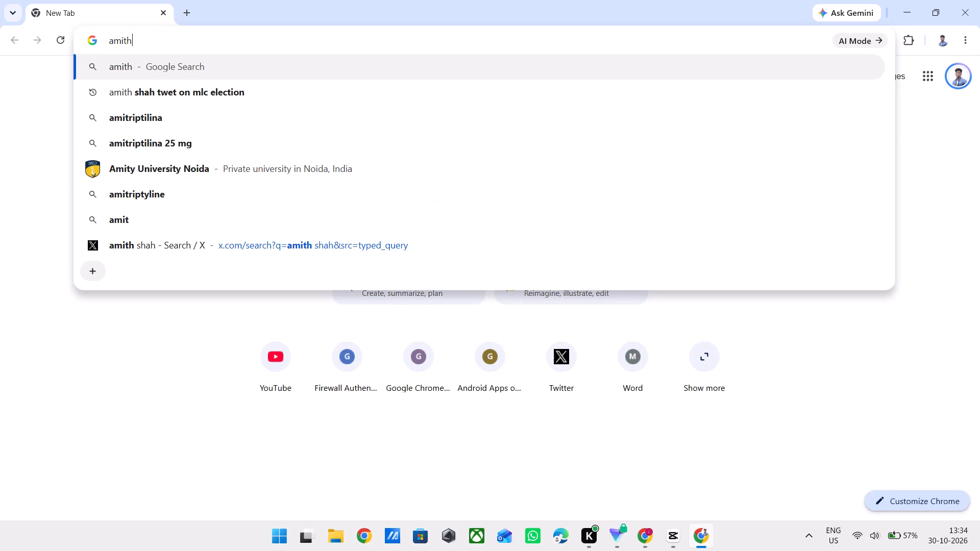
key("Right")
key("Down")
key("Return")
scroll(241, 479, "down", 1)
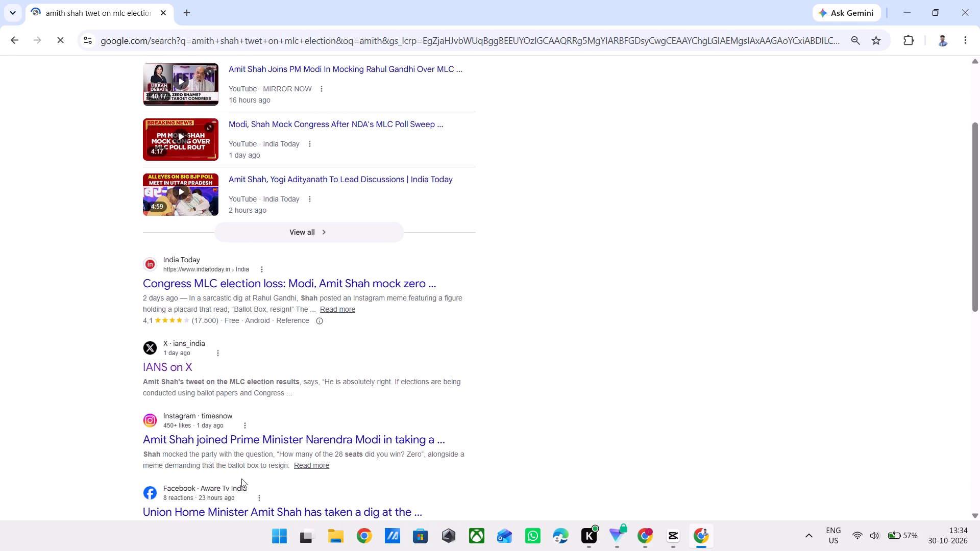
left_click(156, 366)
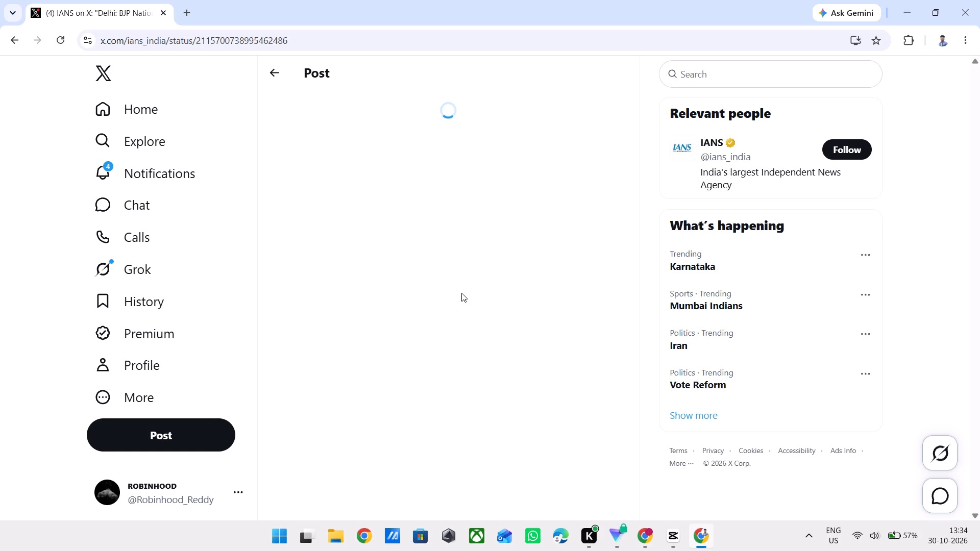
scroll(483, 285, "down", 1)
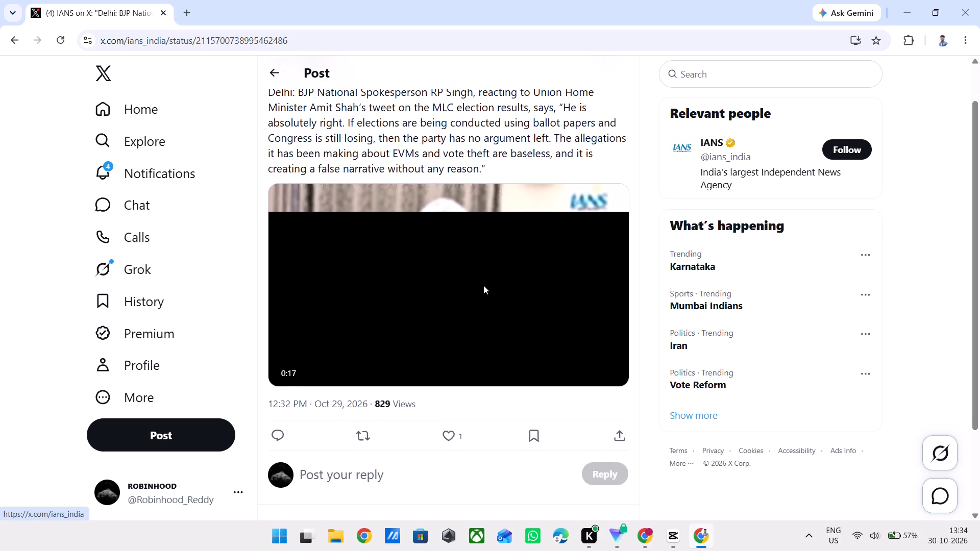
scroll(483, 285, "down", 4)
scroll(483, 285, "up", 3)
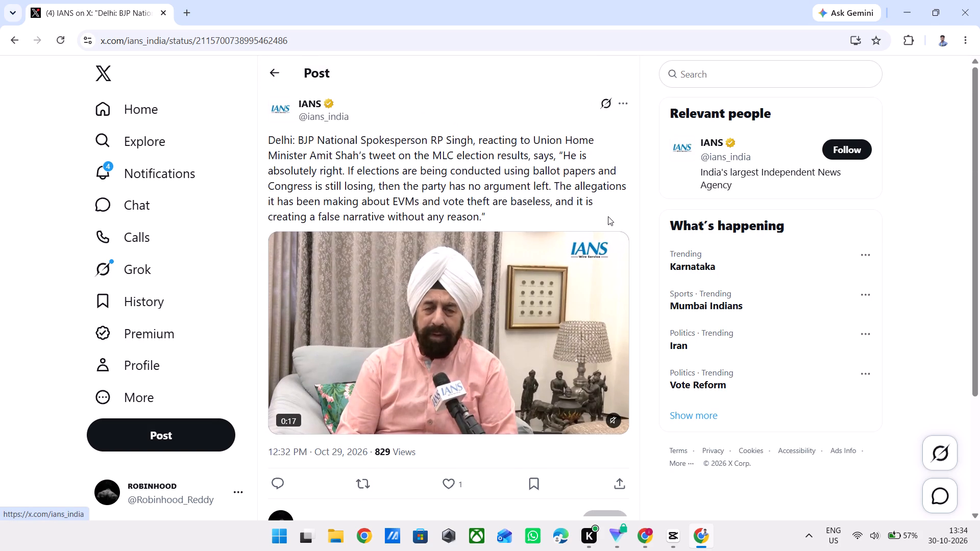
scroll(608, 216, "down", 2)
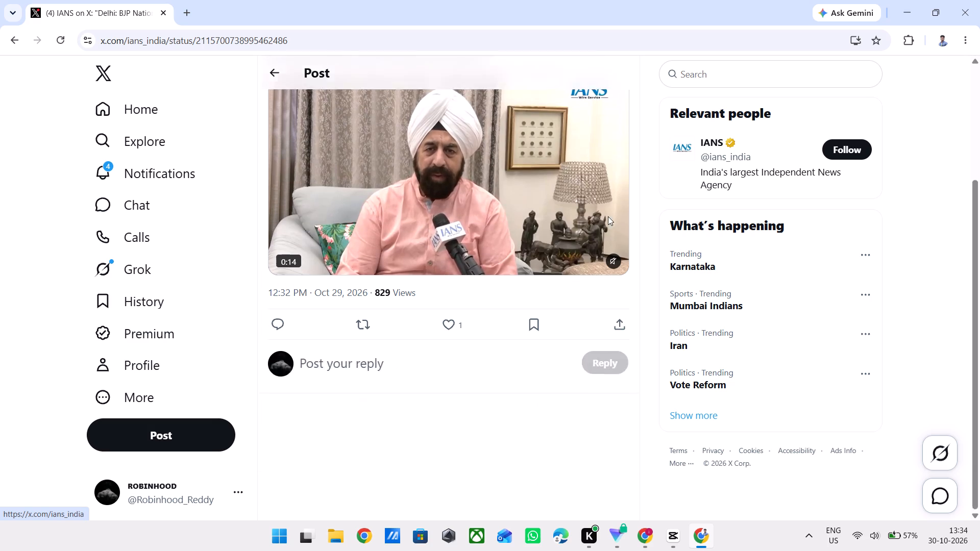
scroll(608, 216, "down", 3)
scroll(463, 400, "down", 3)
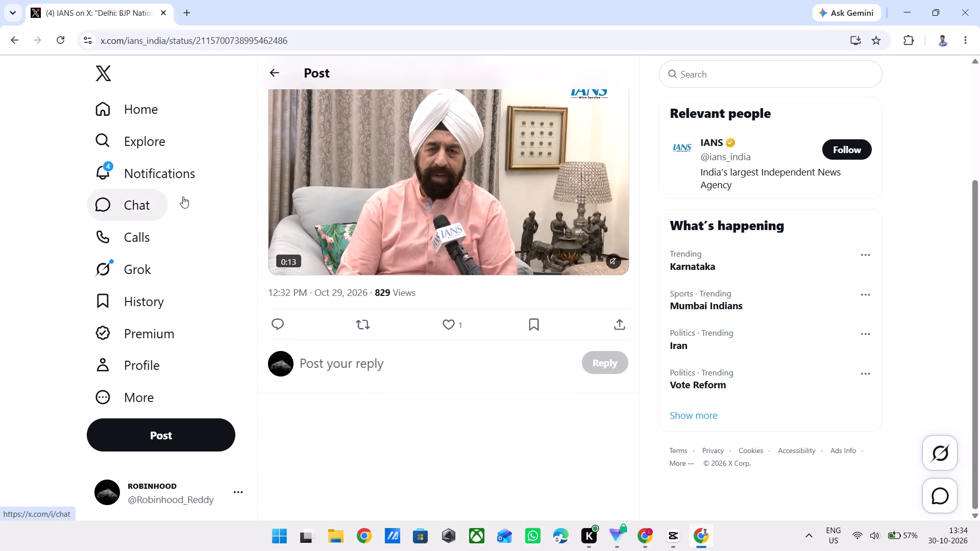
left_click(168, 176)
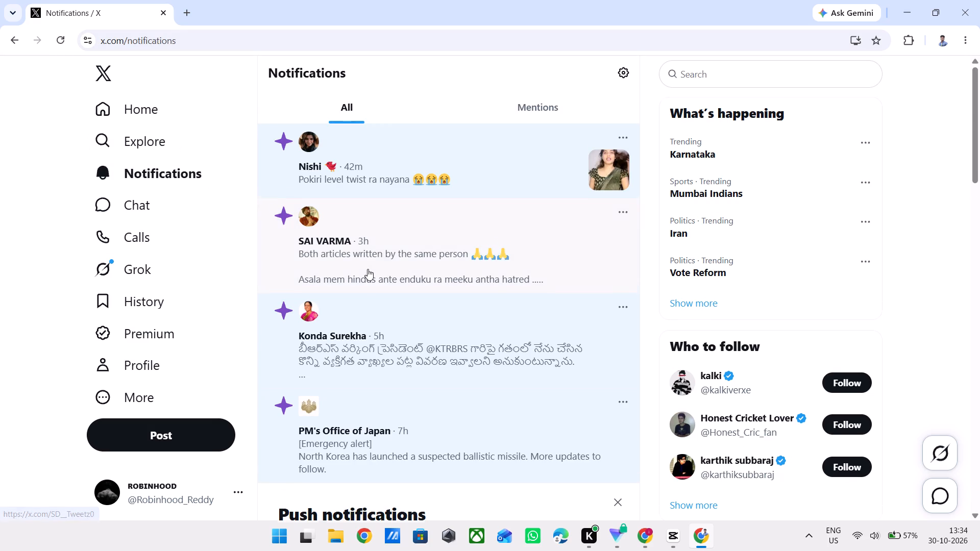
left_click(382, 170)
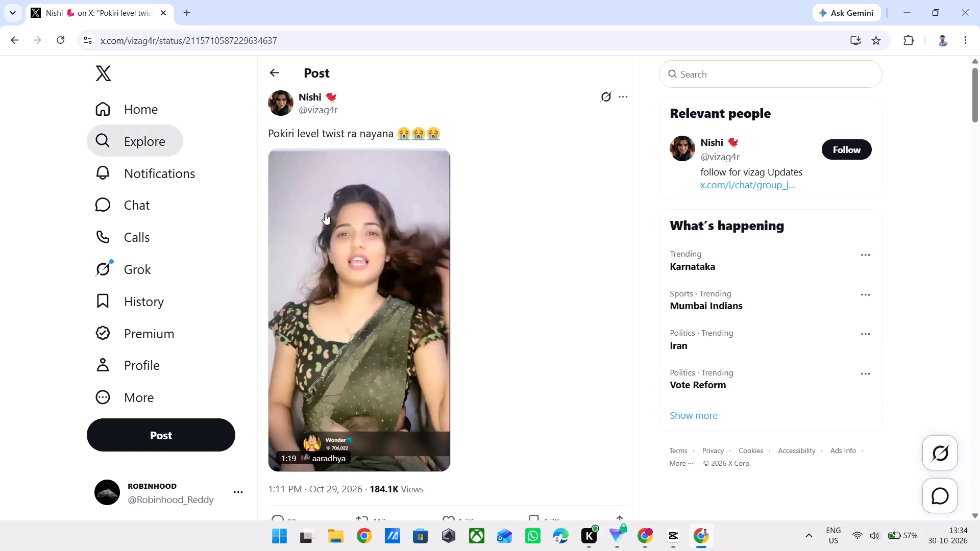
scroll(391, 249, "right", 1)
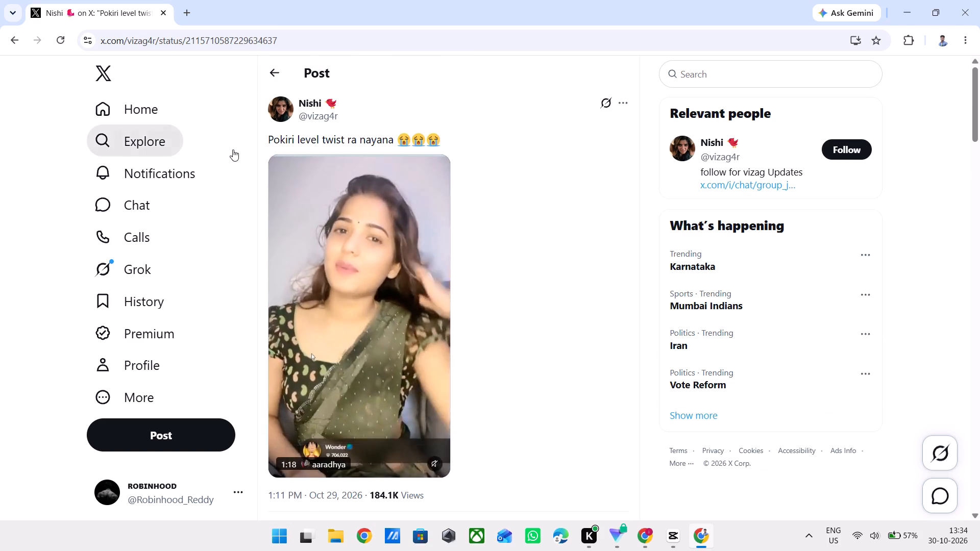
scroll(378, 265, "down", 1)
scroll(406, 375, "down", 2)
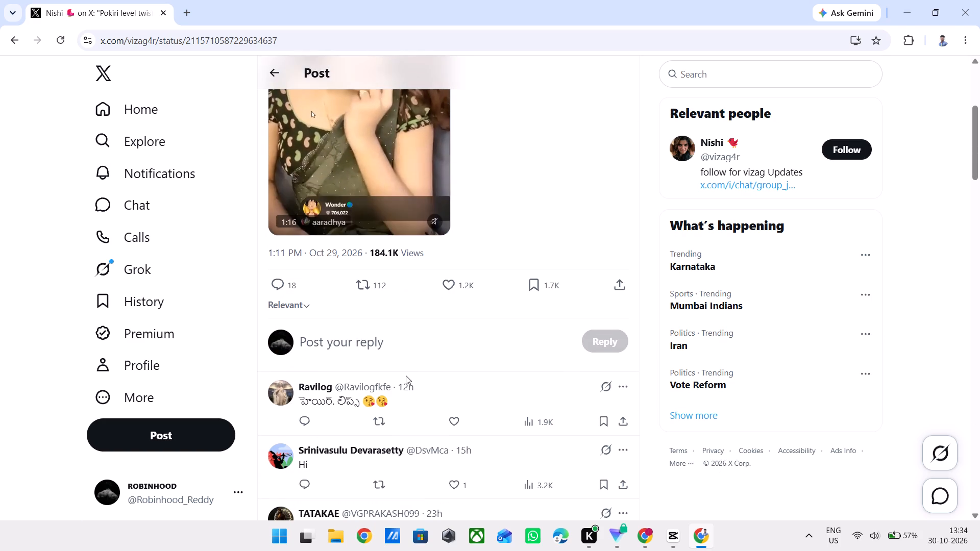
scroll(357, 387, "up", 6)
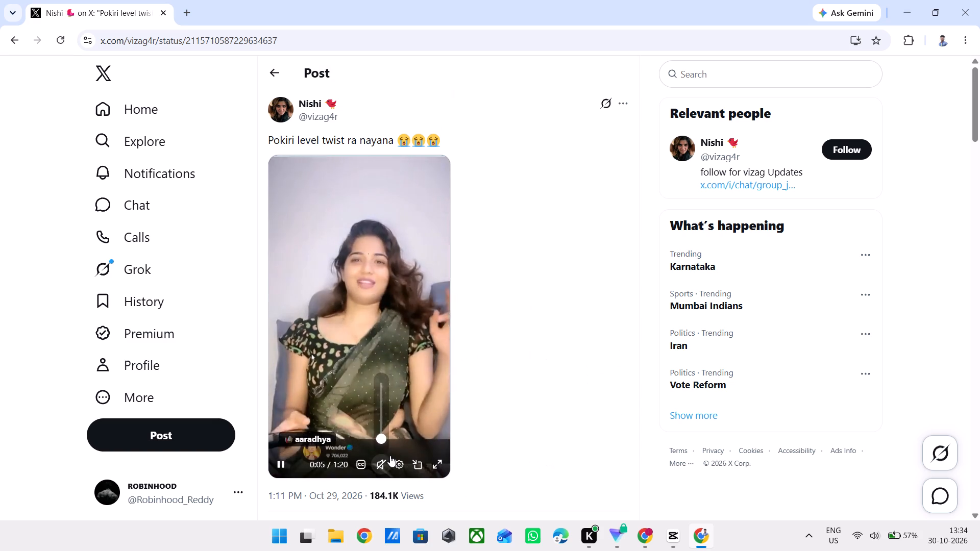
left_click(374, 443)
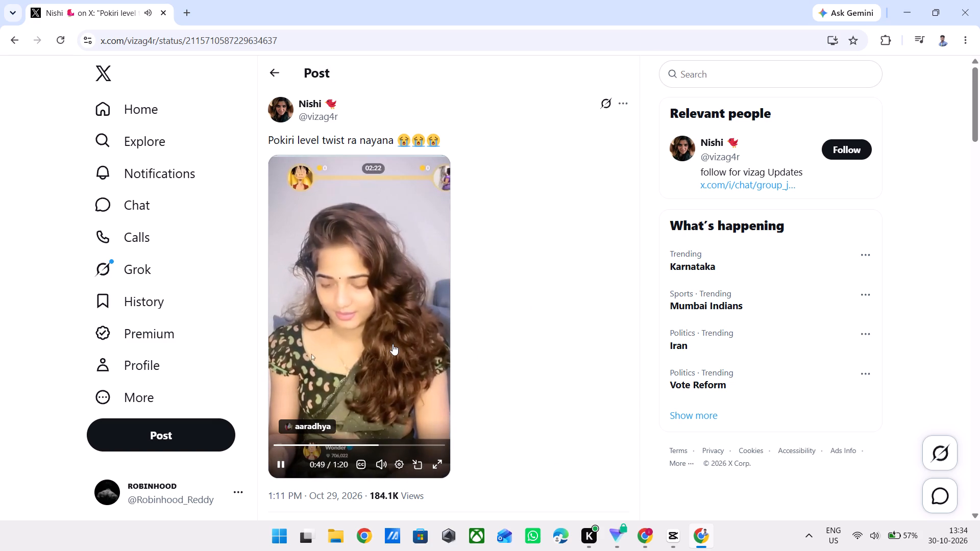
Run the recent "amith shah" search on X and open Amit Shah's Oct 28 post about the MLC results and Ballot Box.
left_click(166, 148)
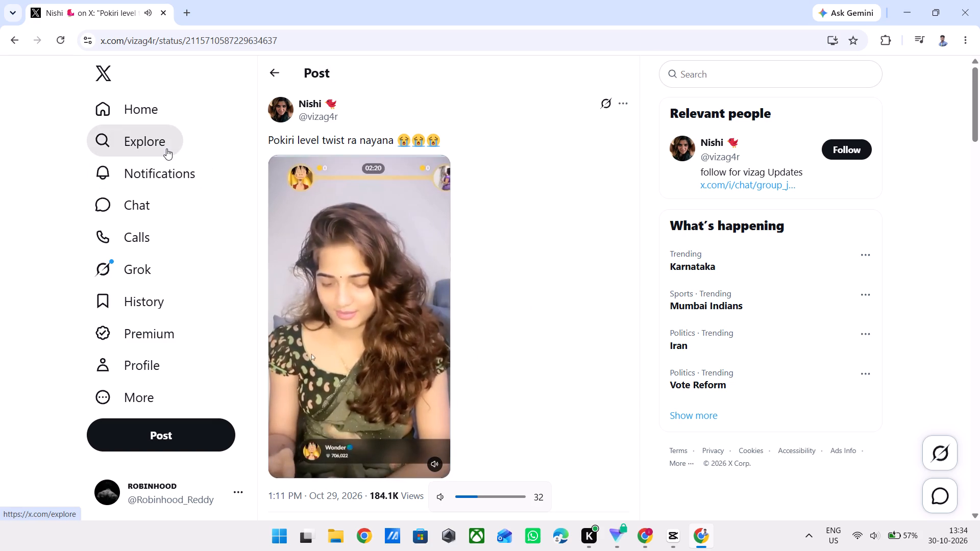
left_click(386, 84)
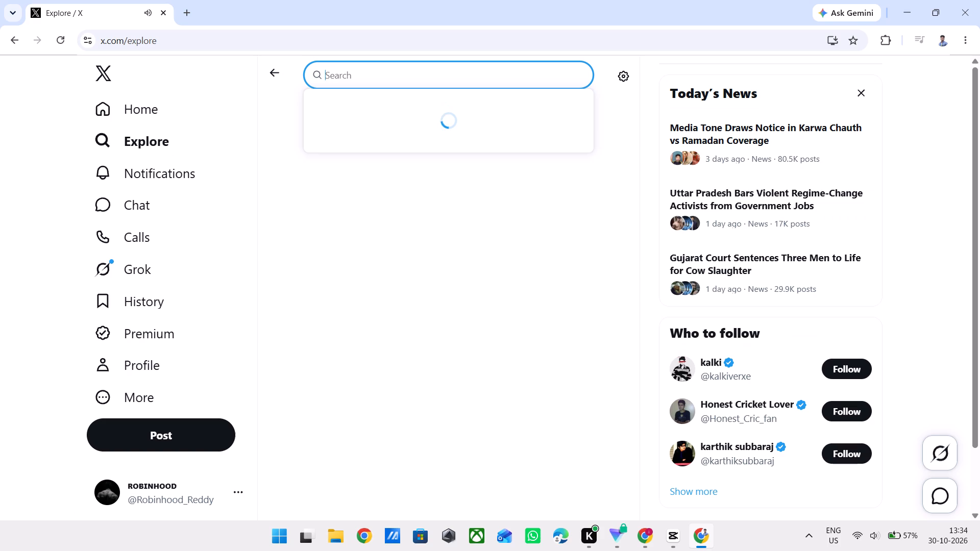
left_click(396, 138)
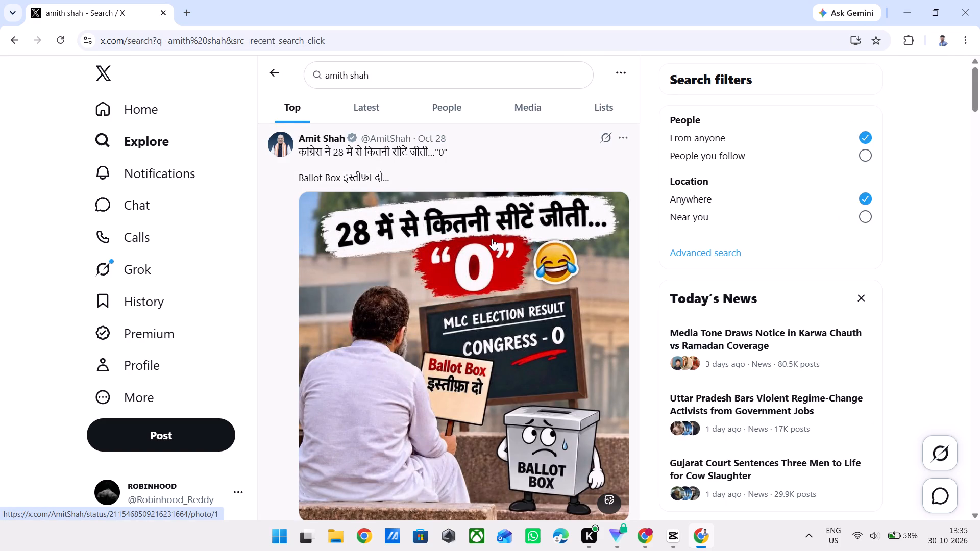
scroll(500, 231, "right", 1)
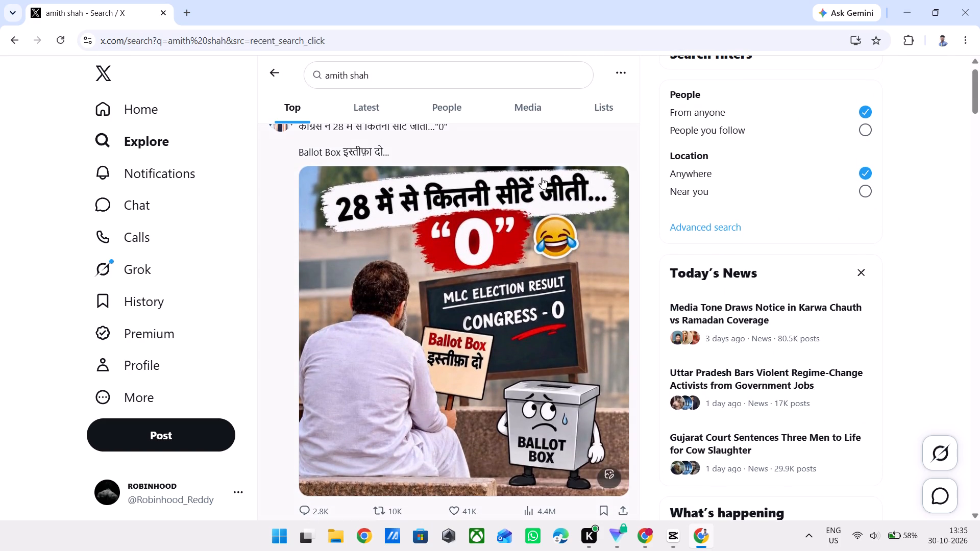
left_click(569, 143)
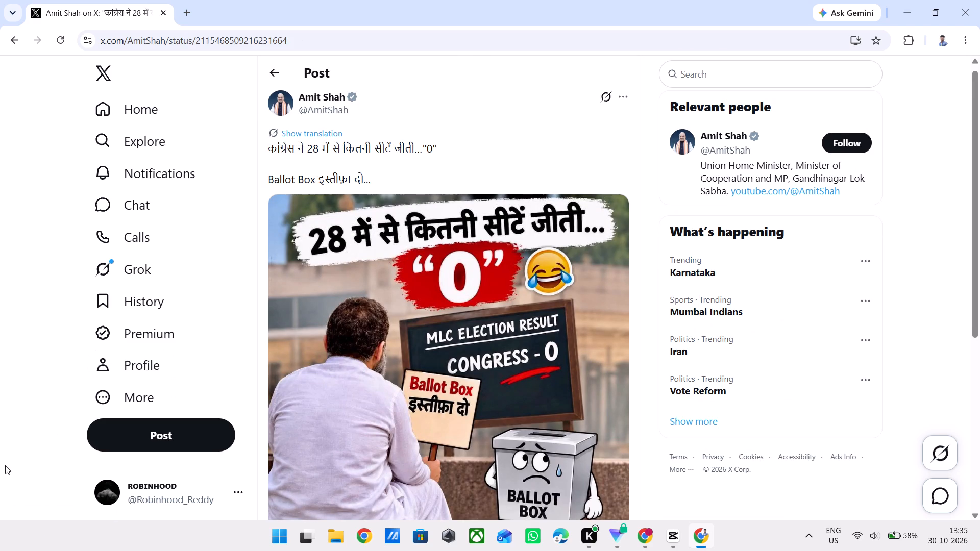
Capture a rectangular screenshot of the post's author header and Hindi text, excluding the picture below them.
key("shift+super+s")
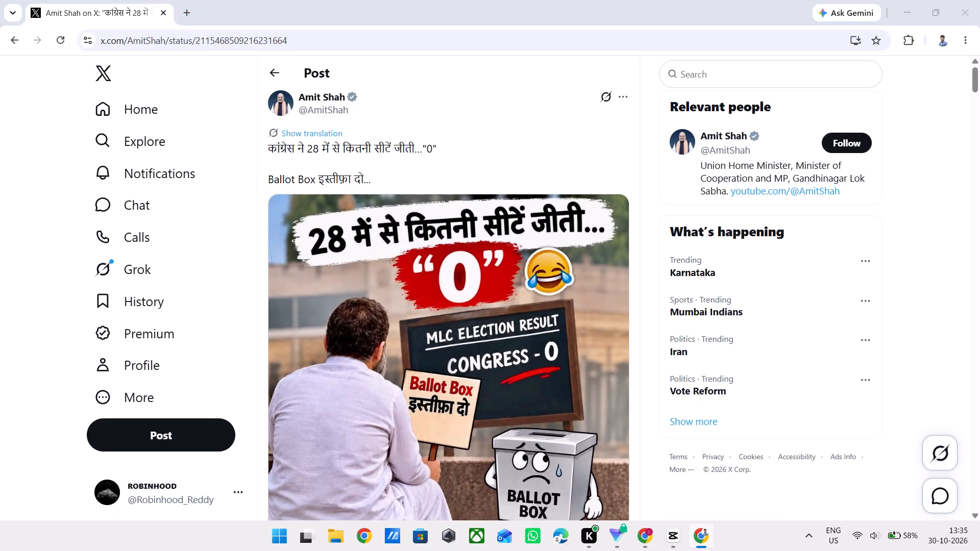
left_click_drag(260, 85, 644, 180)
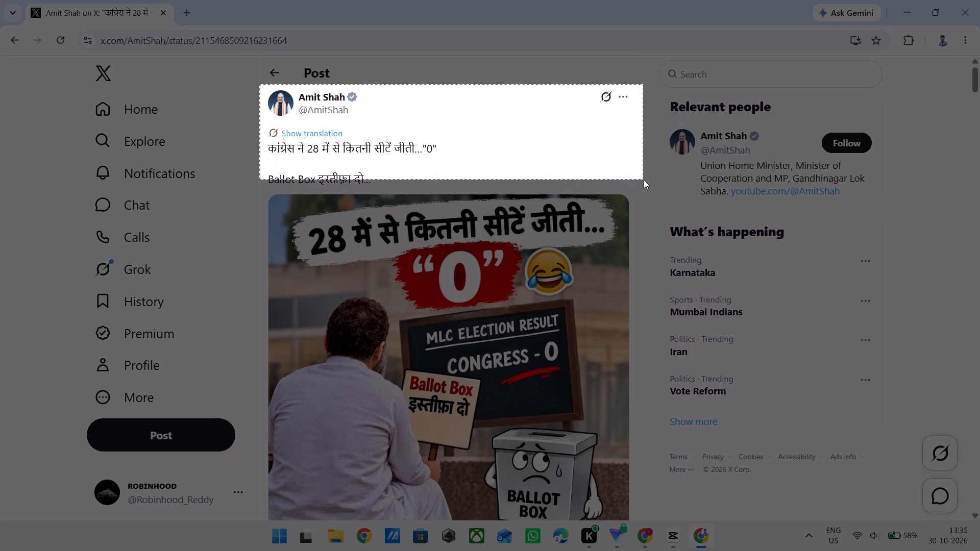
left_click_drag(644, 180, 643, 188)
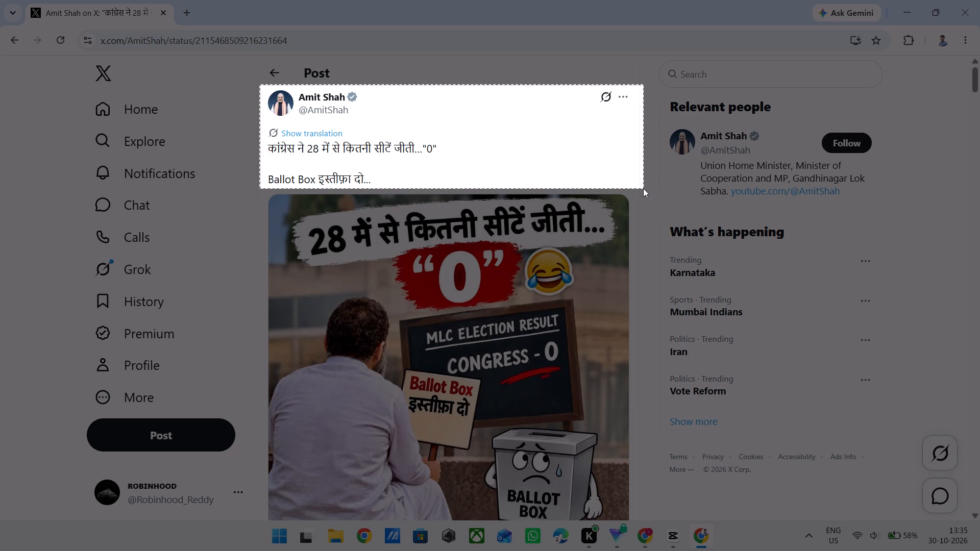
left_click_drag(643, 188, 645, 189)
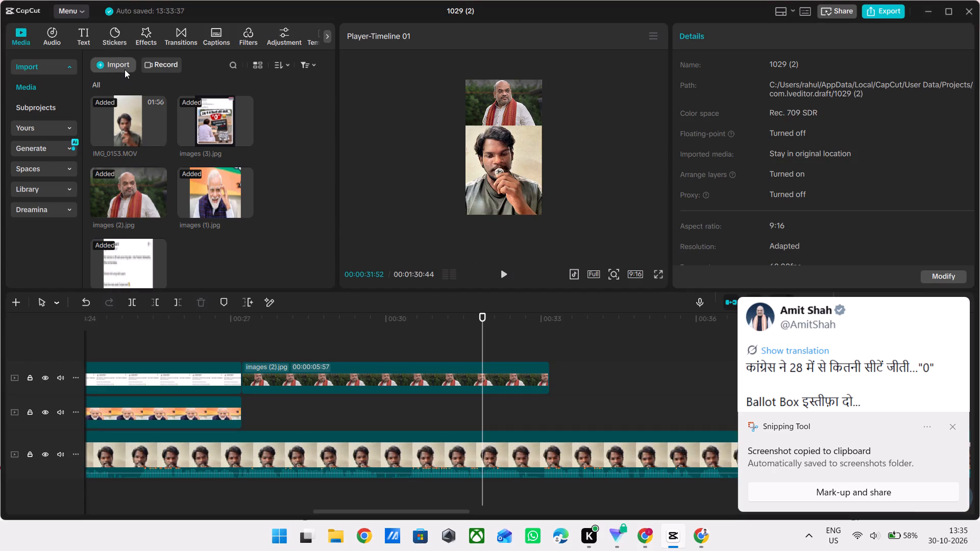
left_click(125, 69)
left_click(139, 85)
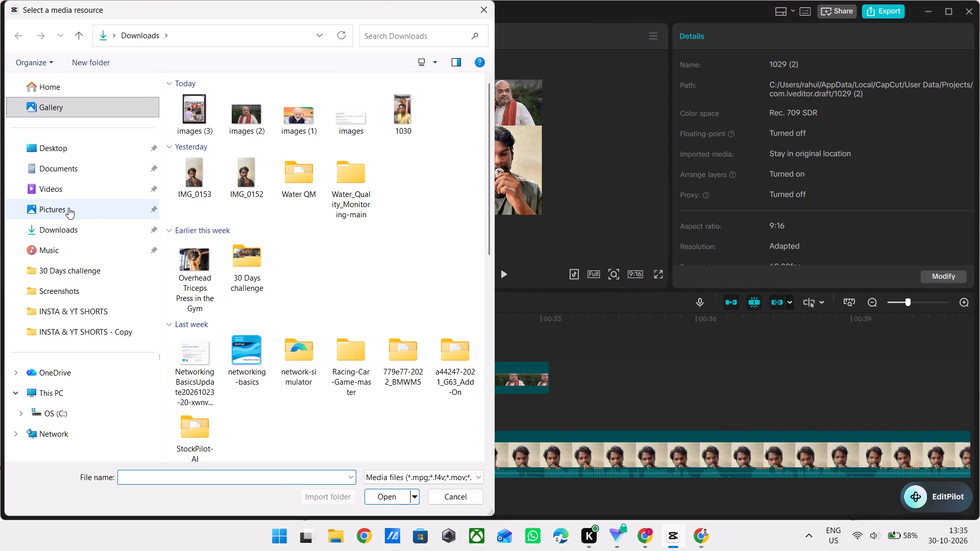
left_click(68, 208)
double_click(273, 101)
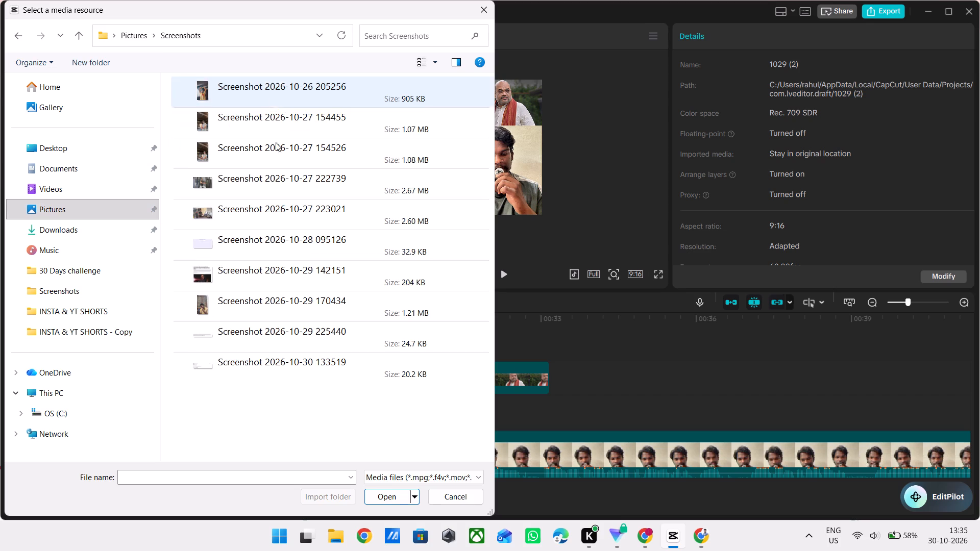
scroll(275, 248, "down", 4)
left_click(246, 362)
key("Return")
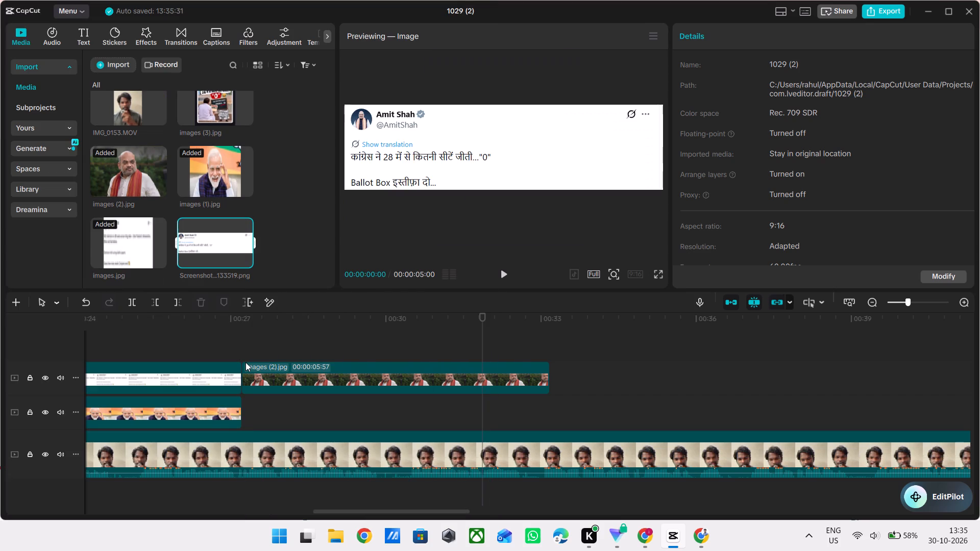
Place the tweet screenshot on a new track above images (2).jpg, starting at about 29 seconds, and play it briefly.
left_click_drag(238, 236, 365, 311)
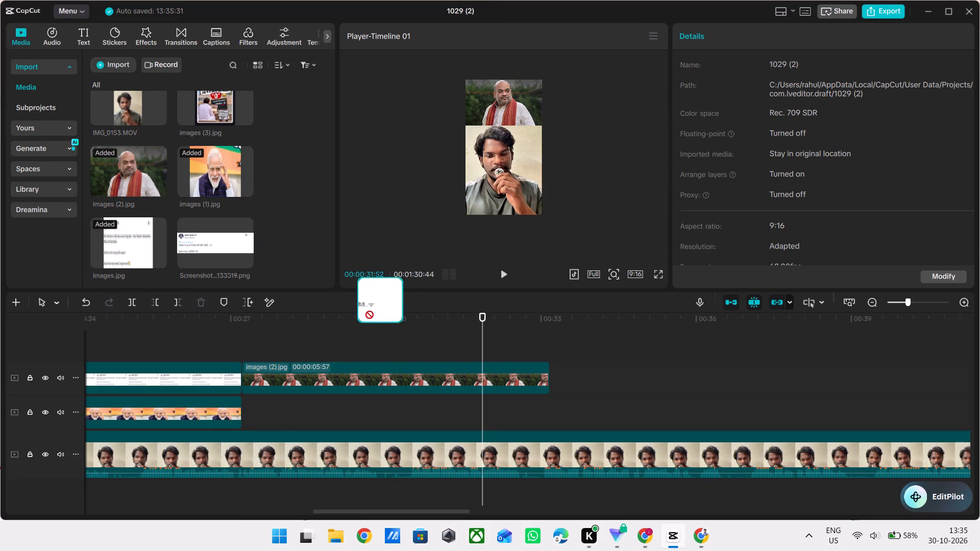
left_click_drag(365, 311, 348, 334)
left_click(333, 340)
key("space")
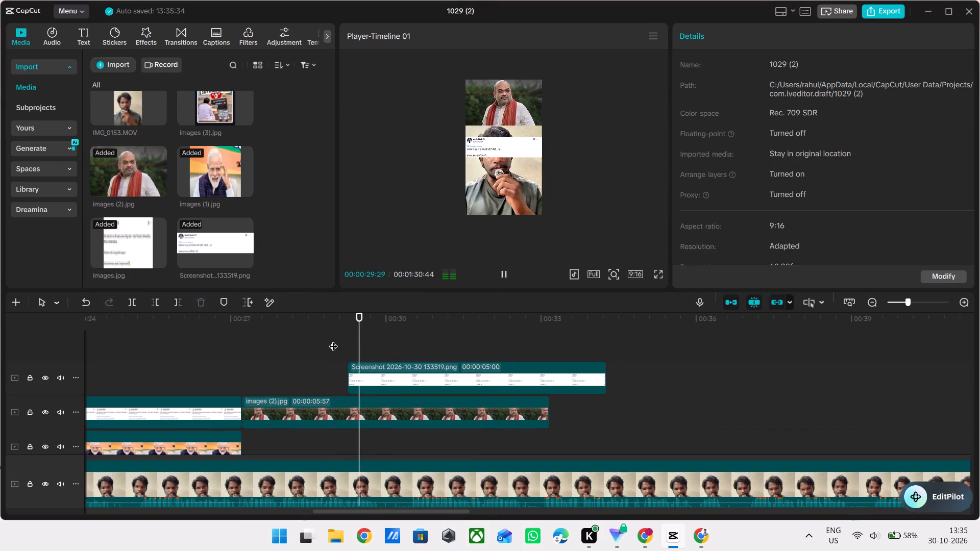
key("space")
Scale the tweet screenshot overlay down to 89% in the preview.
left_click(513, 151)
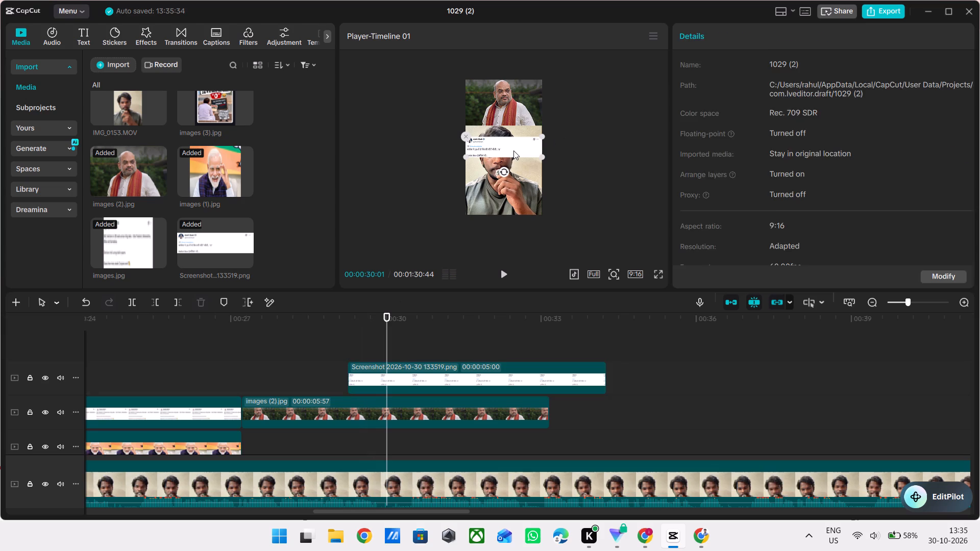
left_click_drag(539, 155, 534, 151)
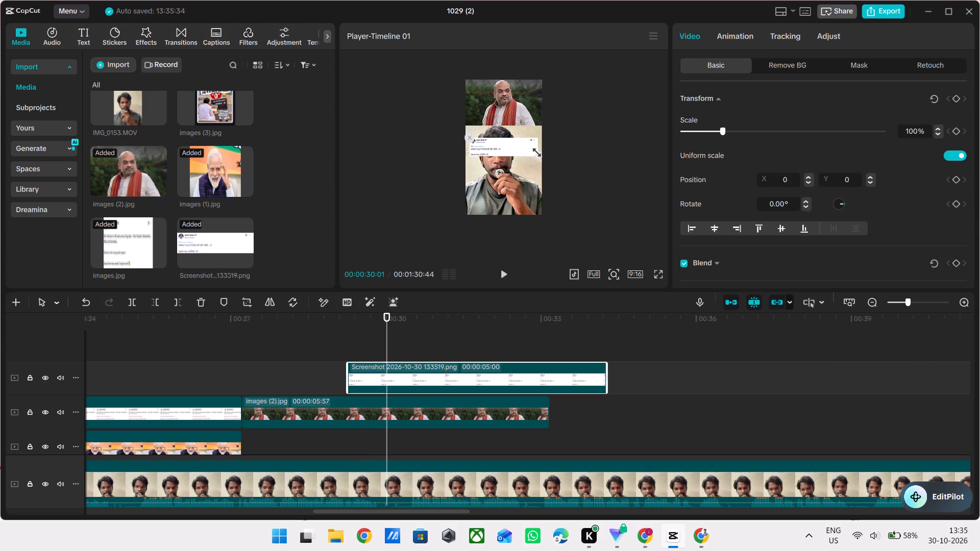
left_click_drag(534, 151, 534, 151)
Play through the tweet screenshot overlay to find its cue, and trim its start to 00:00:31:48.
key("space")
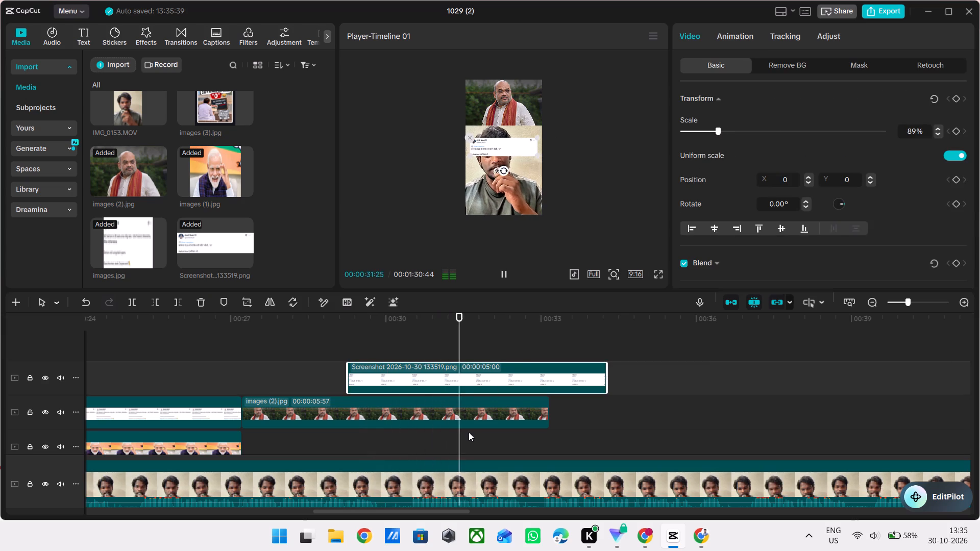
left_click(510, 430)
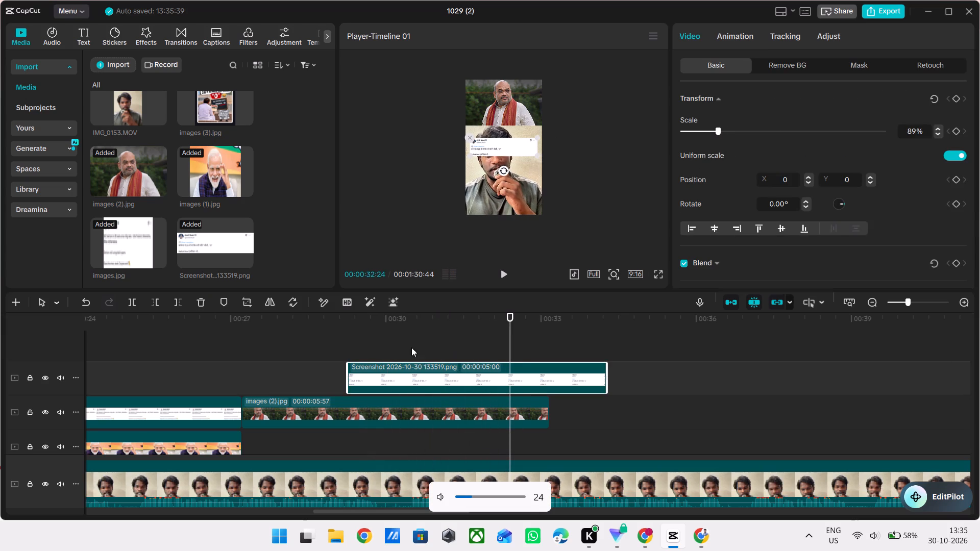
left_click(369, 338)
key("space")
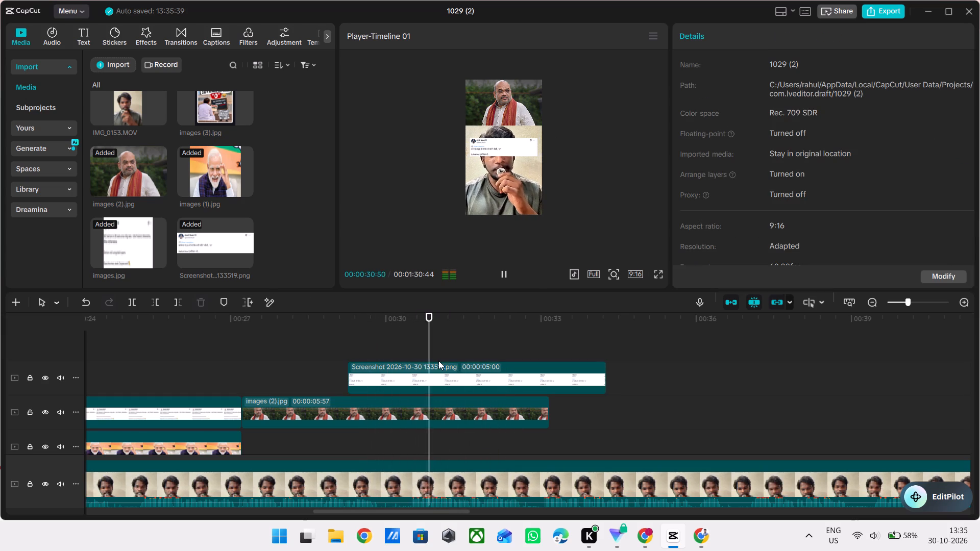
key("space")
left_click(471, 381)
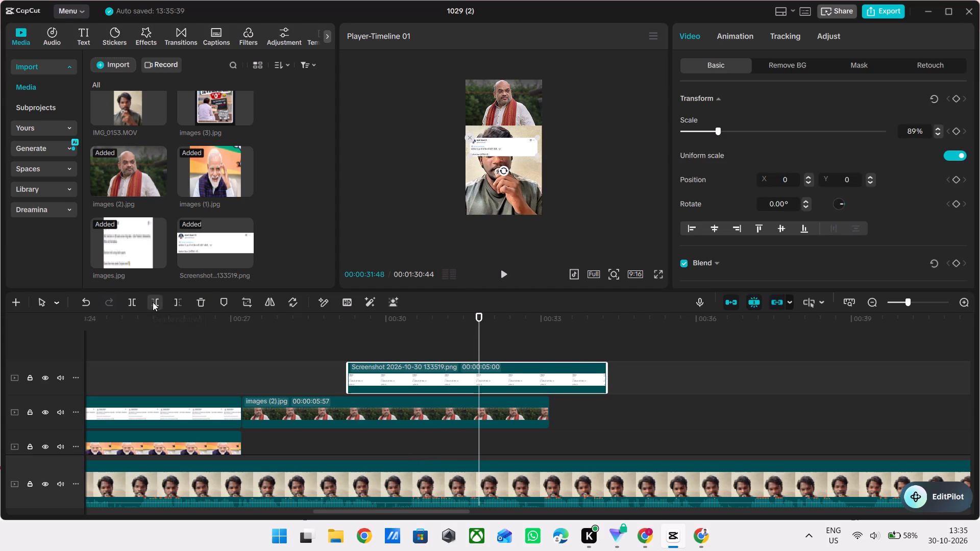
left_click(153, 302)
Lengthen images (2).jpg to follow the speech, and trim its end at 00:00:39:17 for a duration of 00:00:12:04.
key("space")
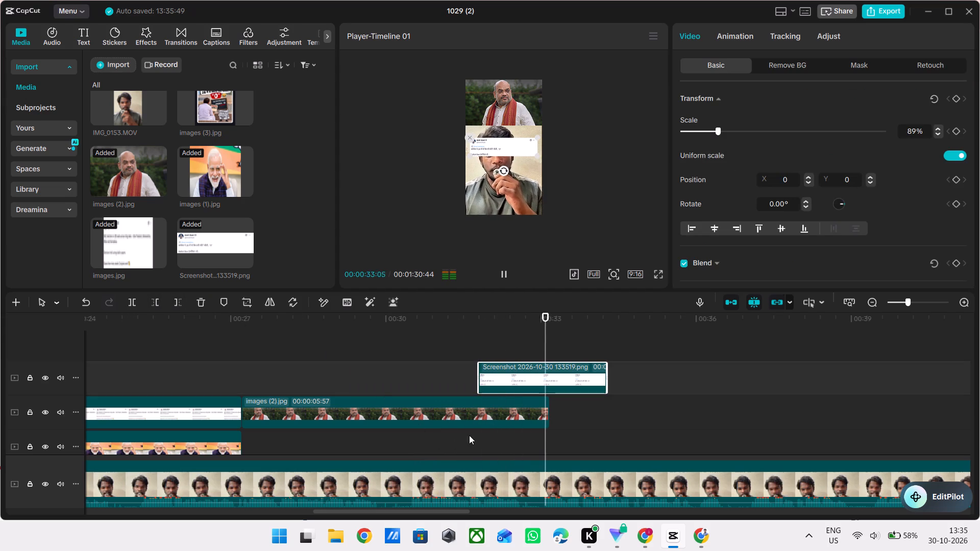
left_click(518, 406)
left_click_drag(552, 407, 885, 365)
key("space")
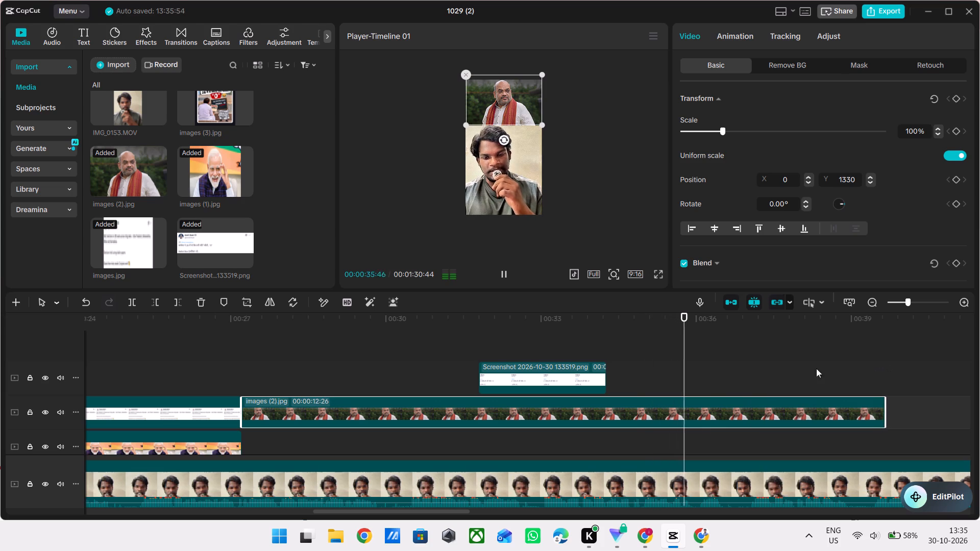
scroll(475, 449, "down", 7, "ctrl")
scroll(627, 454, "left", 1)
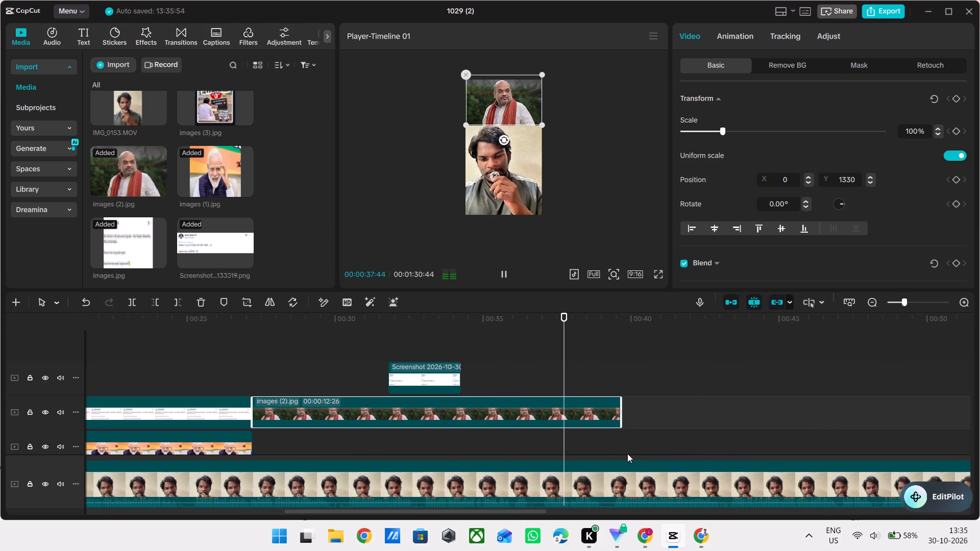
key("space")
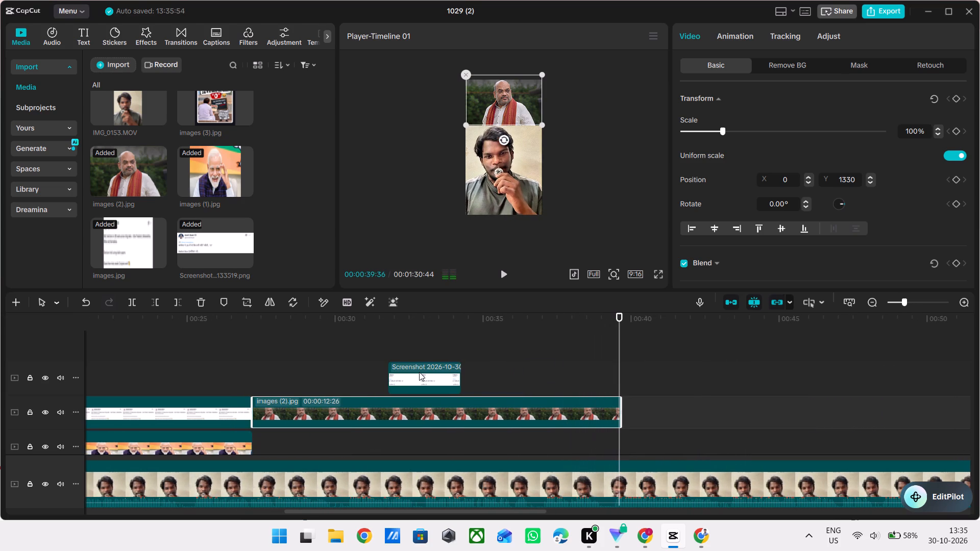
left_click(552, 356)
key("space")
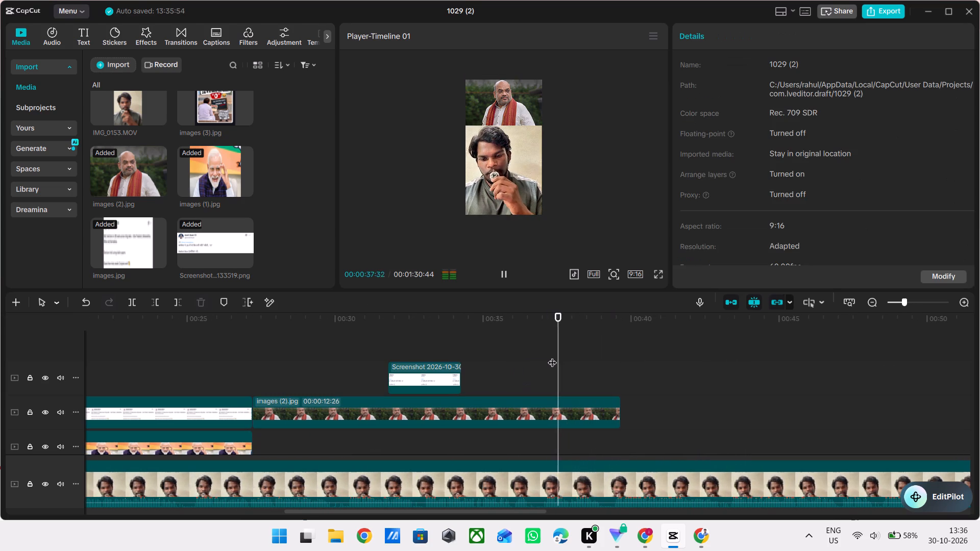
key("space")
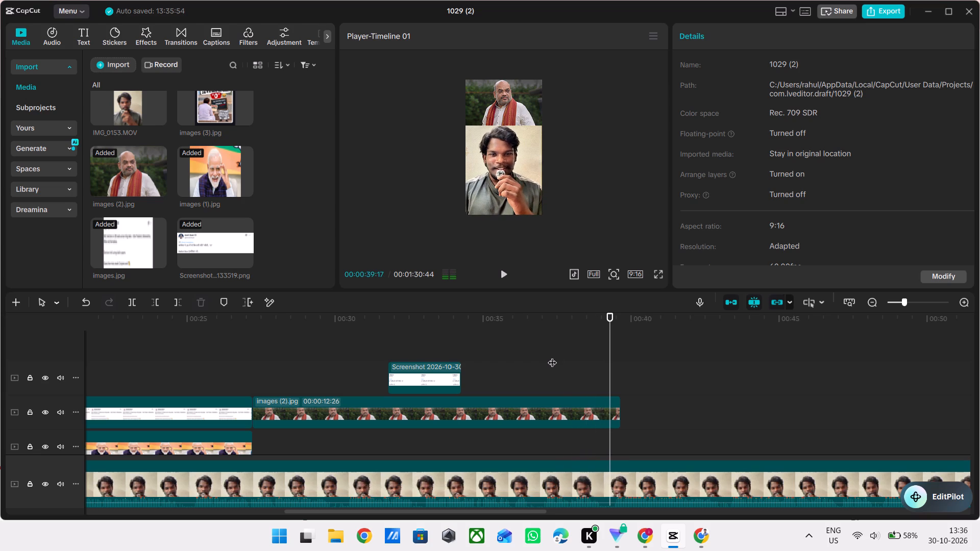
left_click(576, 409)
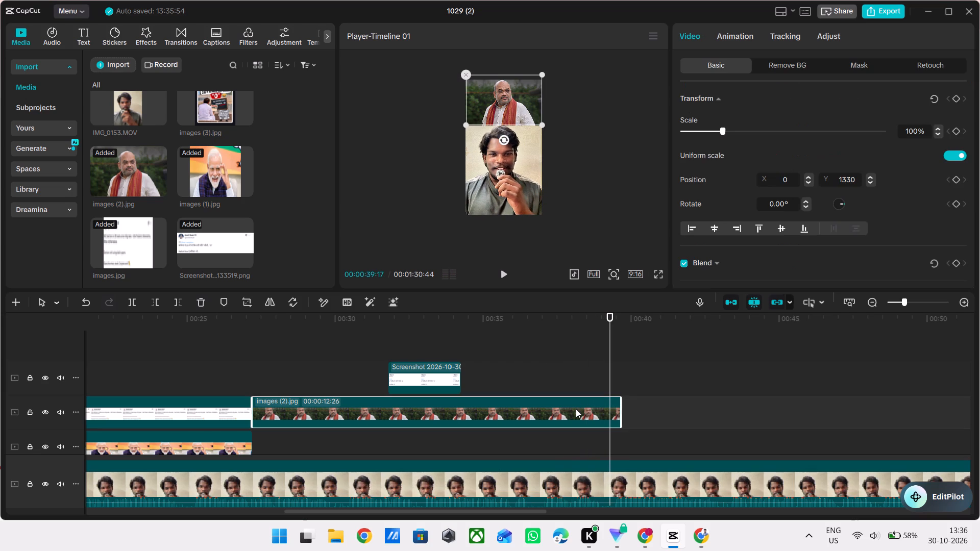
left_click(177, 302)
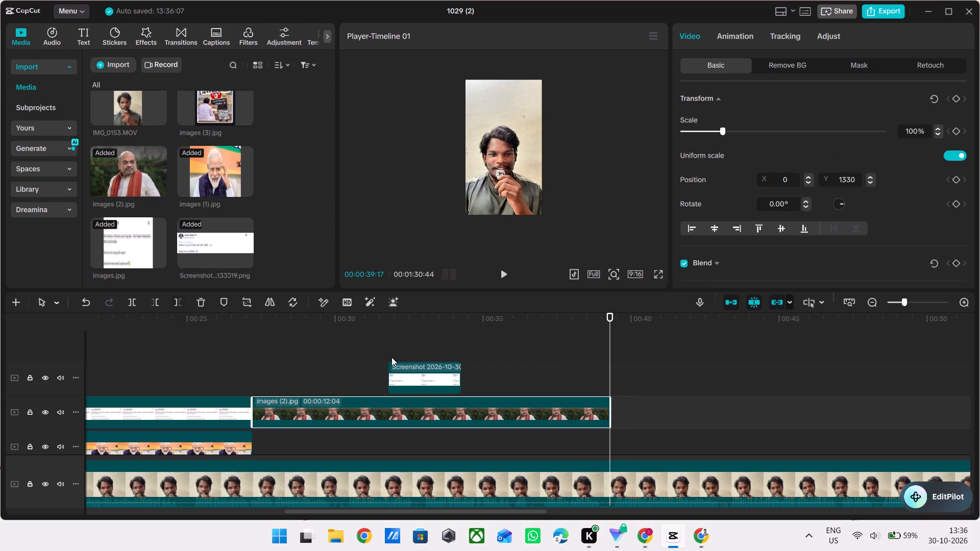
Extend the tweet screenshot clip to end together with images (2).jpg, giving it a duration of 00:00:07:29.
left_click(437, 384)
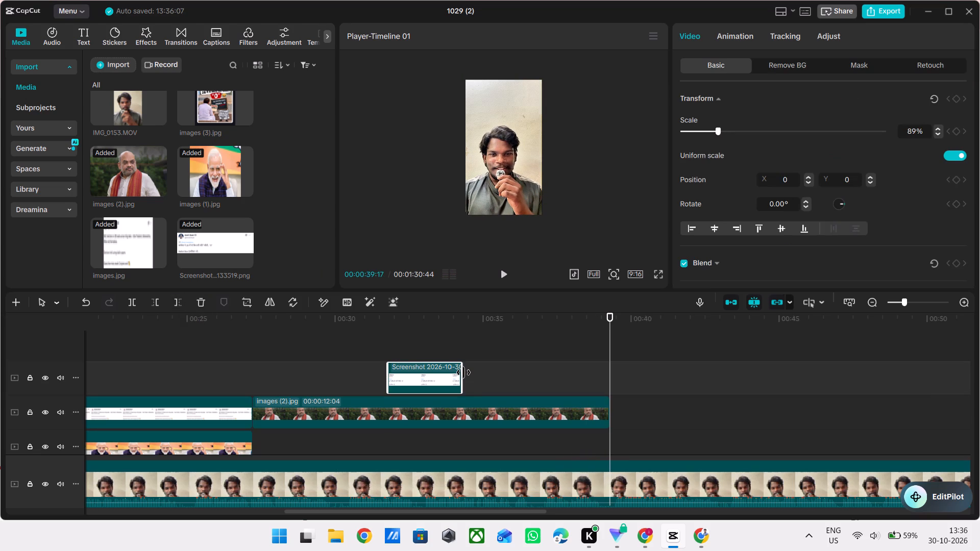
left_click_drag(463, 372, 607, 359)
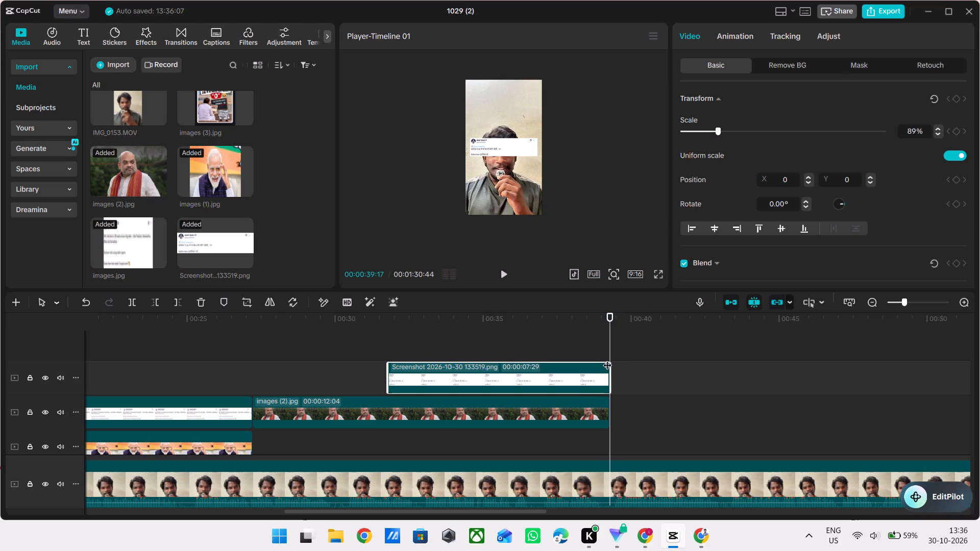
Play into the tweet overlay and move it up over the lower part of the Amit Shah photo, at X 0, Y 950.
left_click(350, 347)
key("space")
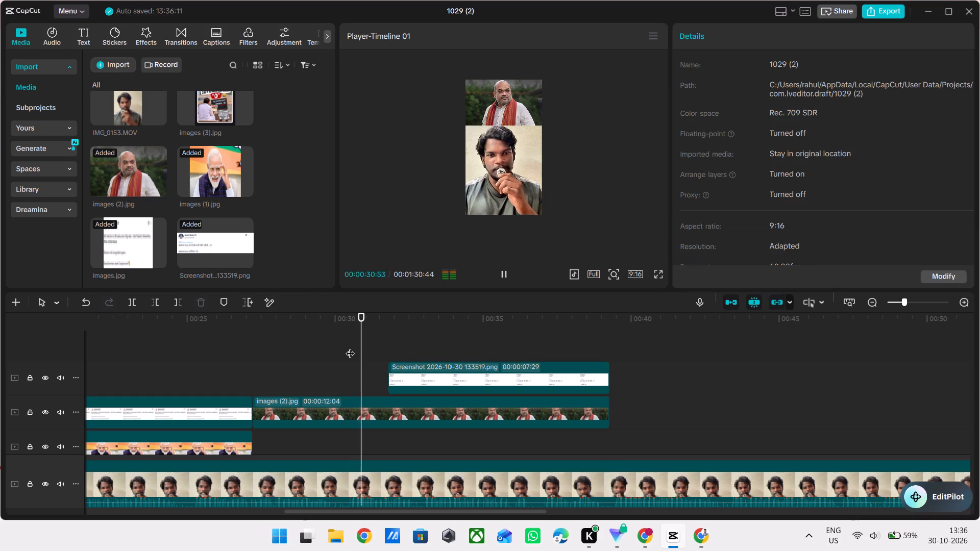
key("space")
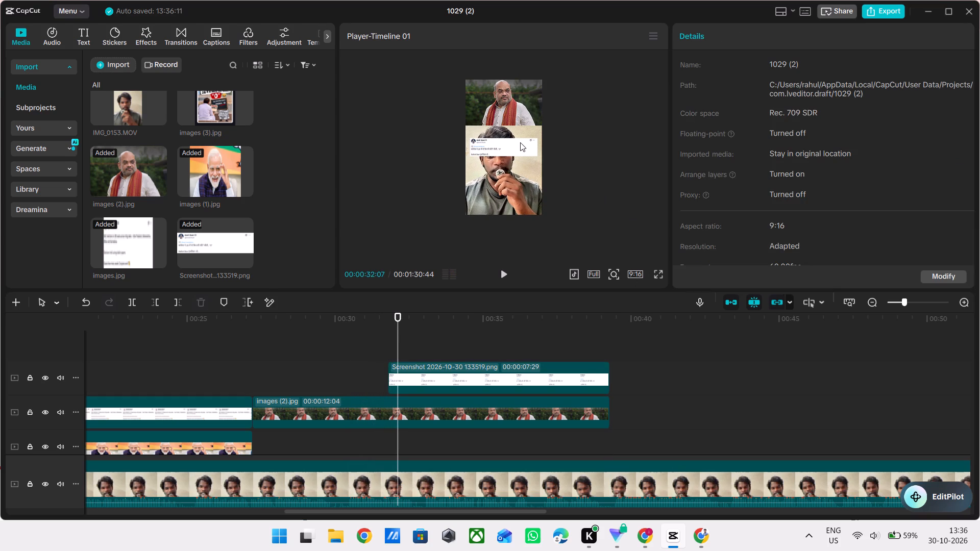
left_click(520, 142)
left_click_drag(520, 142, 523, 108)
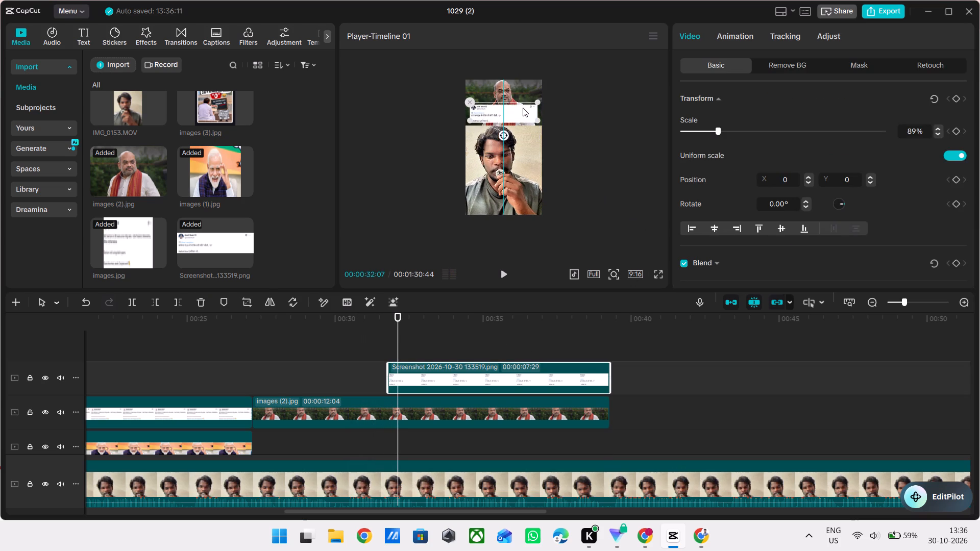
left_click_drag(523, 108, 521, 99)
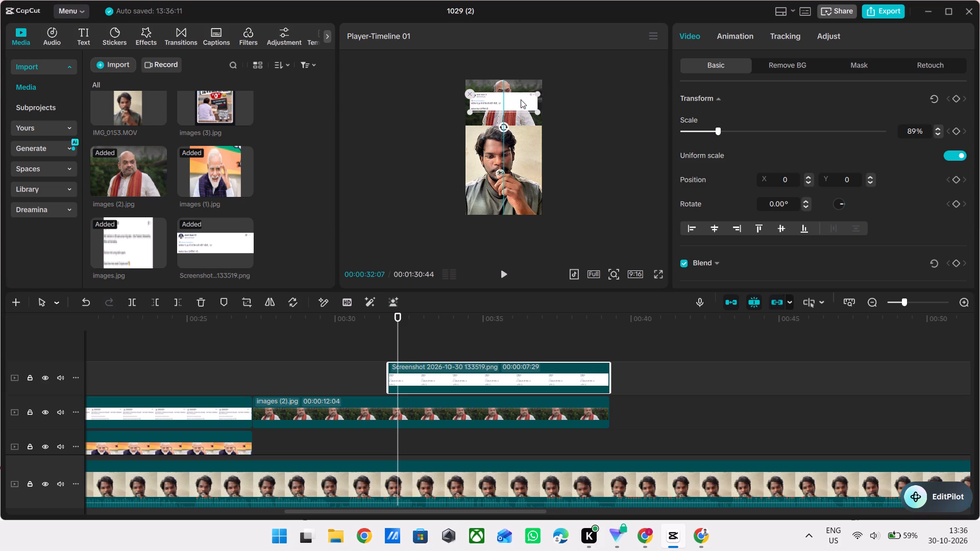
left_click_drag(521, 99, 520, 110)
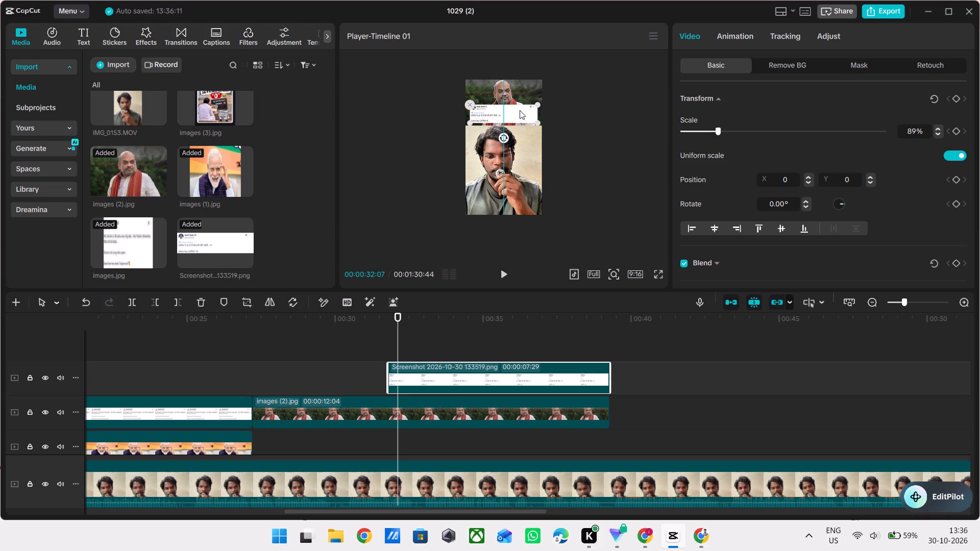
left_click_drag(520, 110, 521, 110)
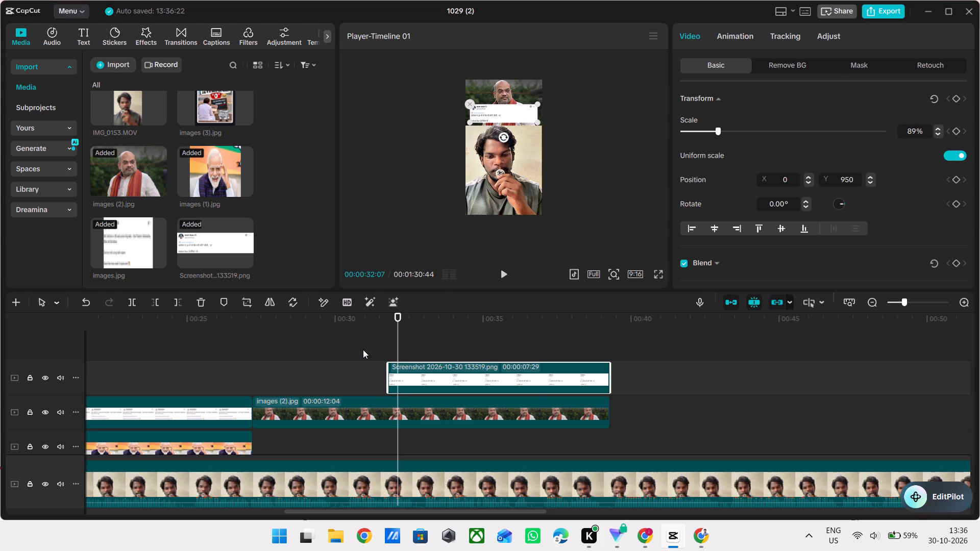
Review the edit, playing it from the beginning in full screen to about 48 seconds.
left_click(363, 349)
key("space")
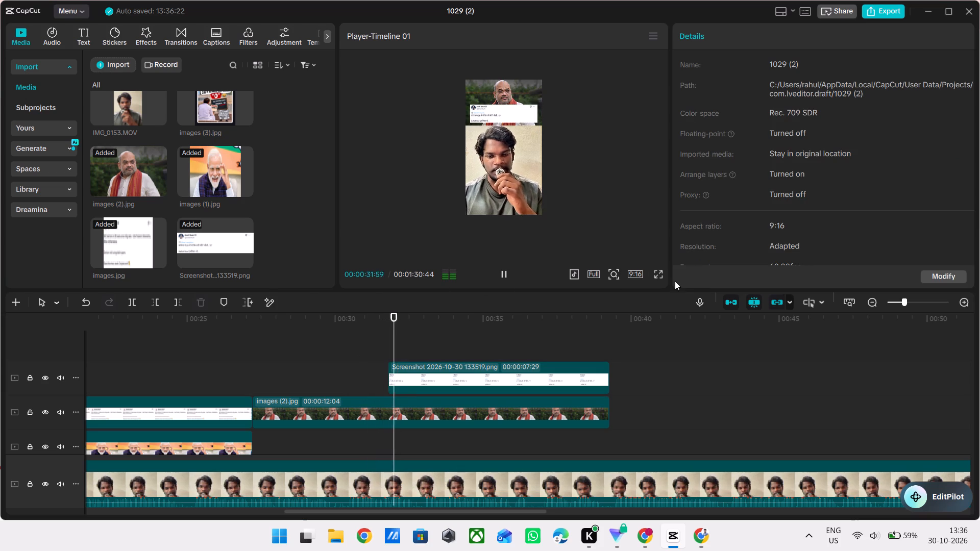
left_click(594, 415)
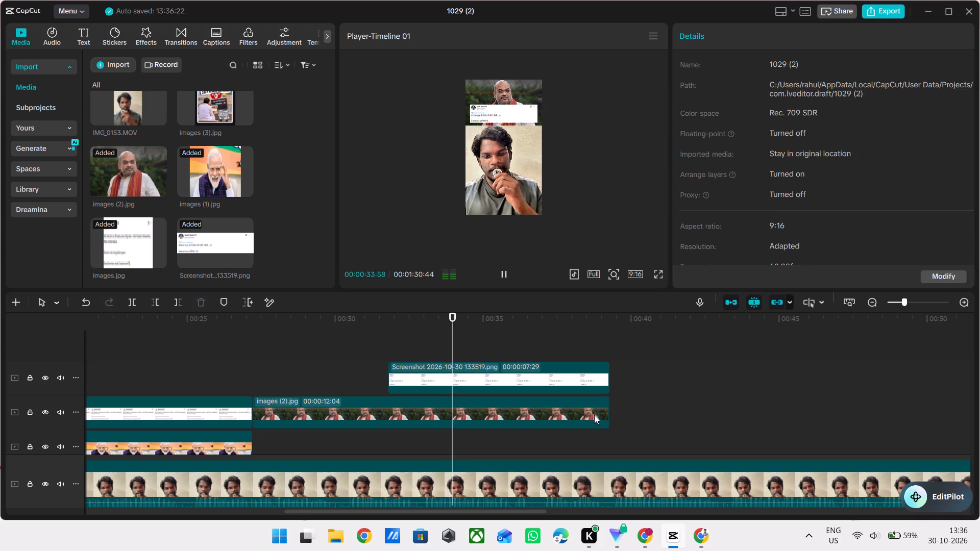
left_click(403, 339)
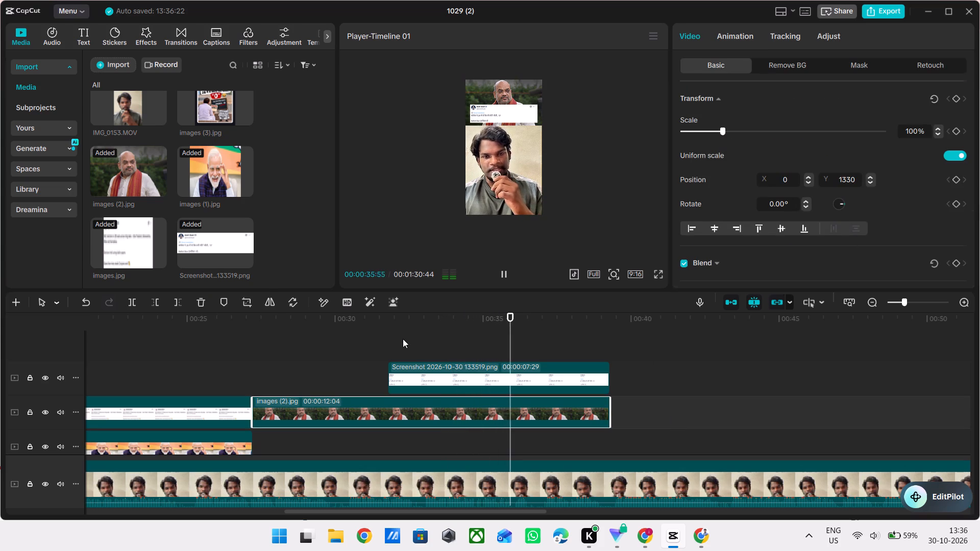
left_click_drag(403, 339, 0, 435)
key("space")
key("space")
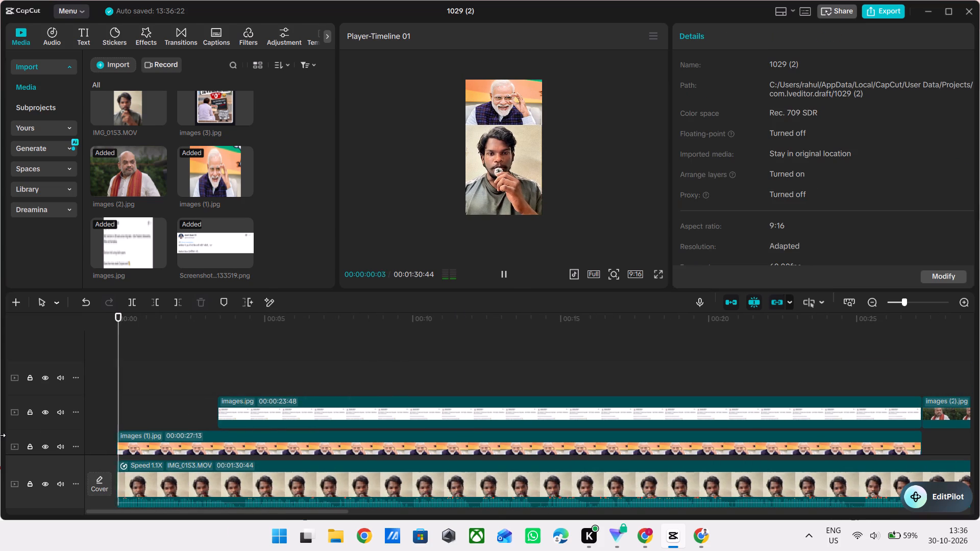
left_click(662, 272)
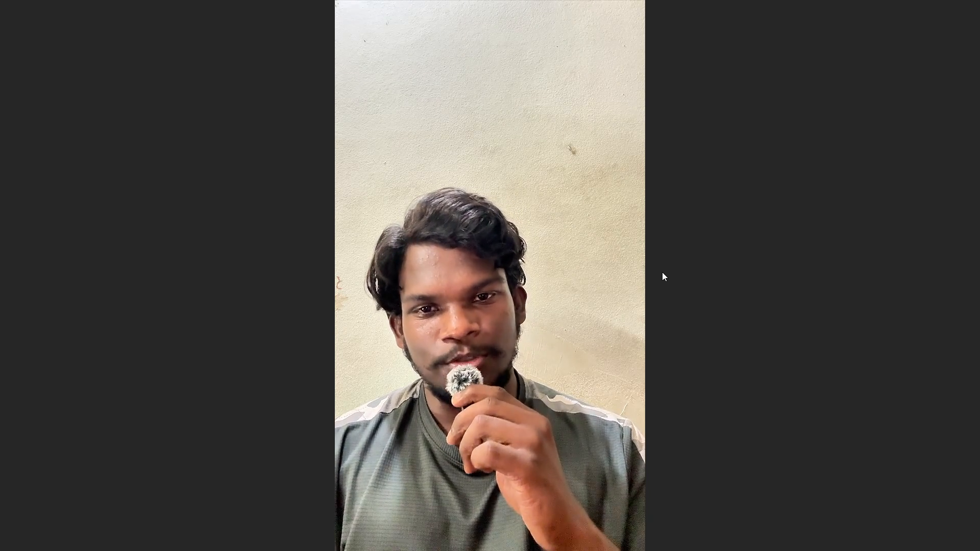
key("Escape")
key("space")
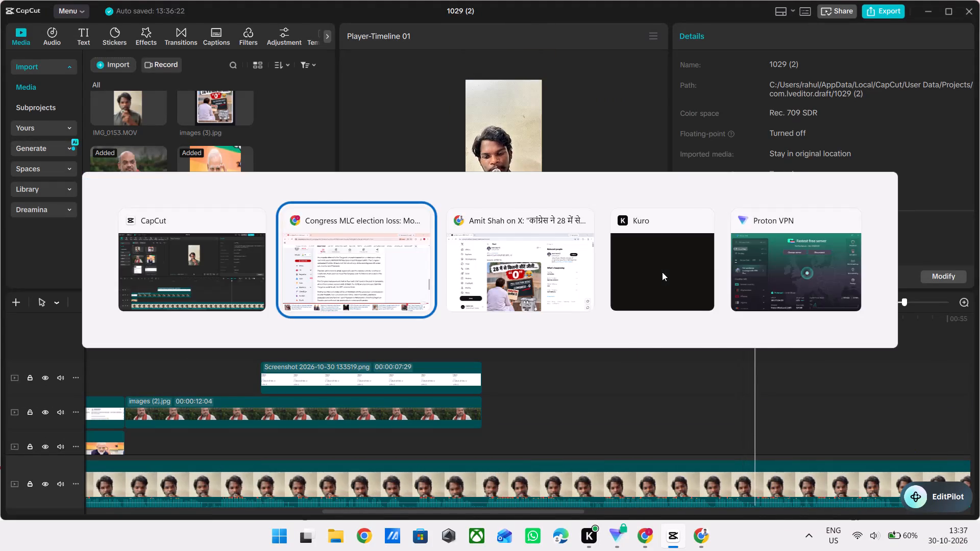
Switch to Chrome and search Google Images for piyush goyal in a new tab.
left_click(185, 16)
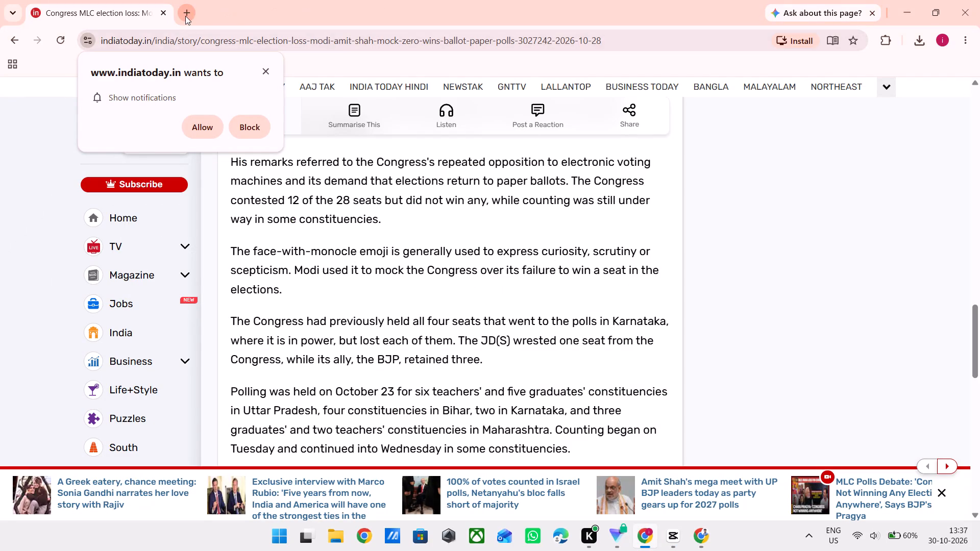
type("piyush")
key("space")
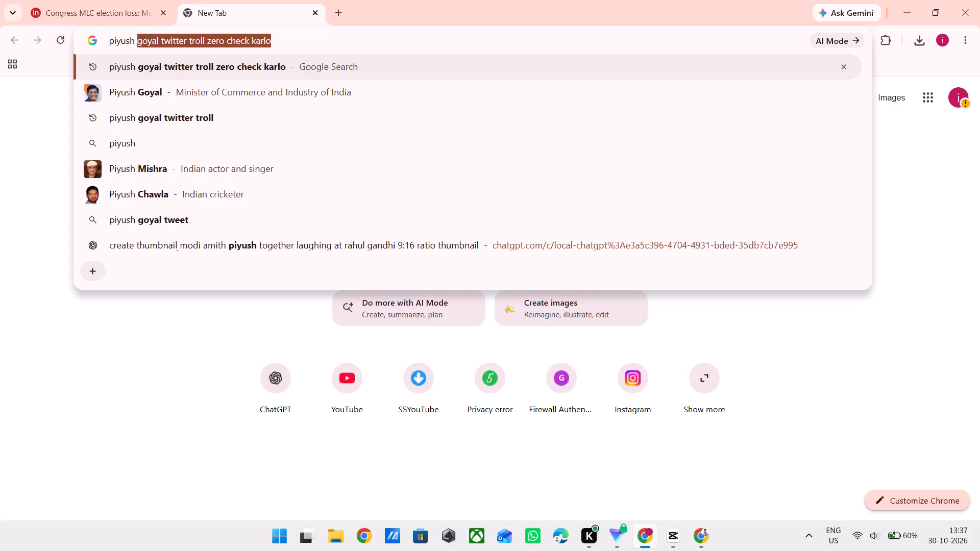
key("Down")
key("Return")
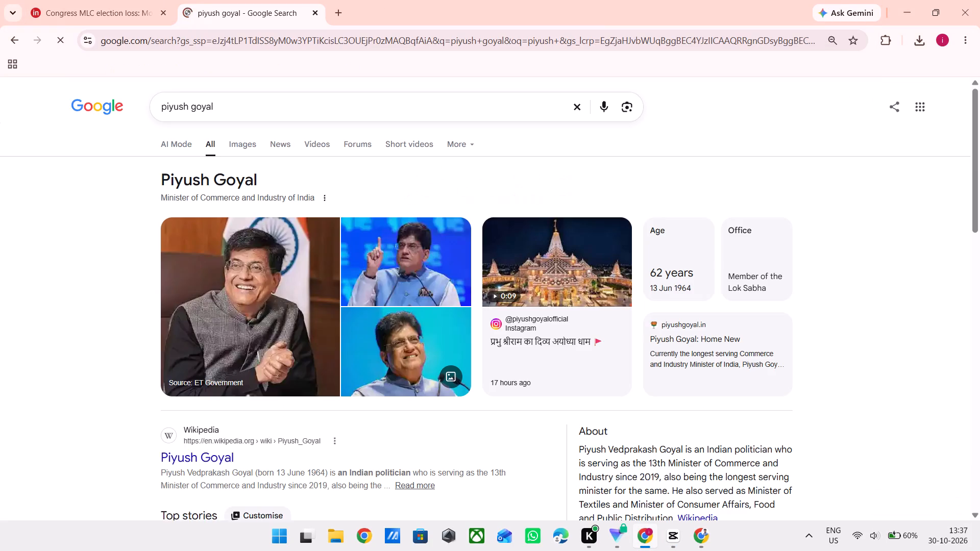
left_click(246, 138)
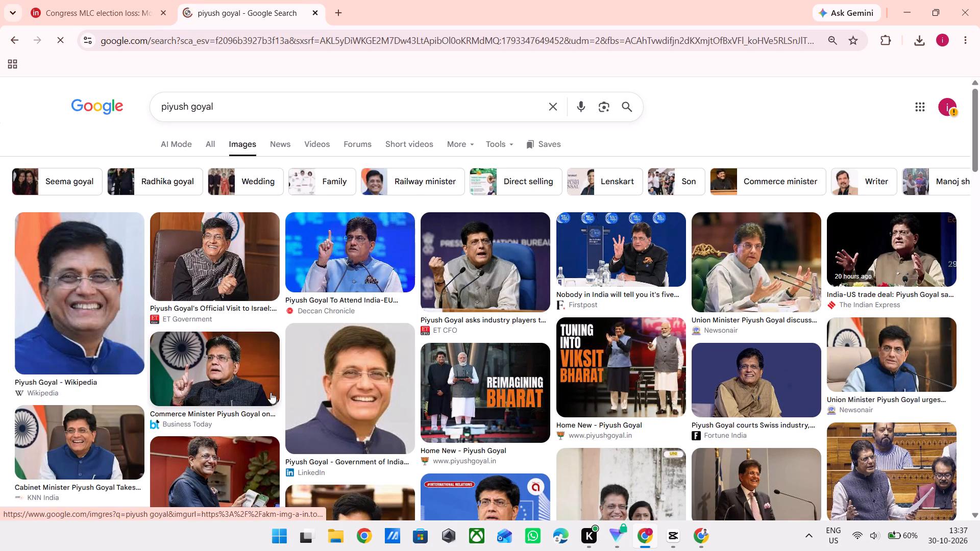
Save the KNN India photo of smiling Piyush Goyal in a blue vest to Downloads as images (4).jpg.
left_click(92, 470)
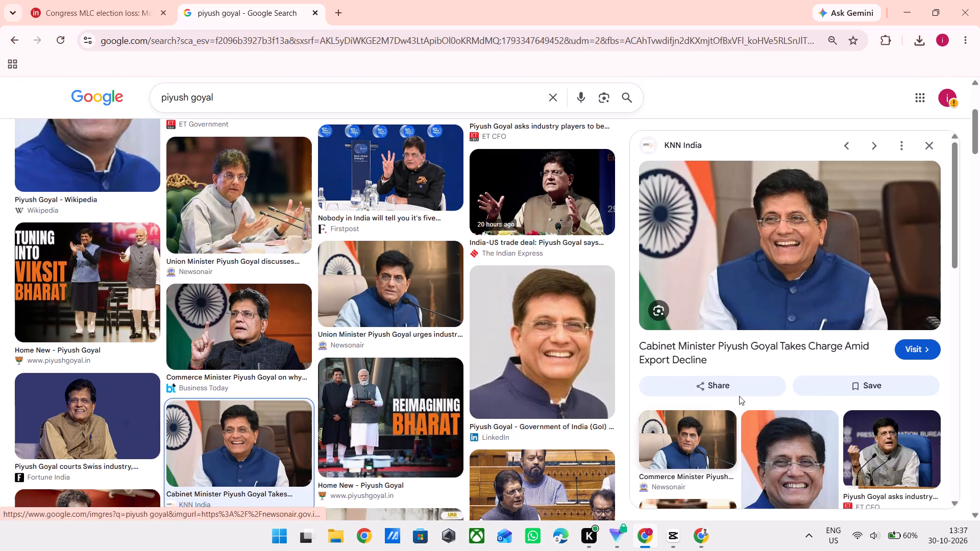
scroll(802, 244, "down", 2)
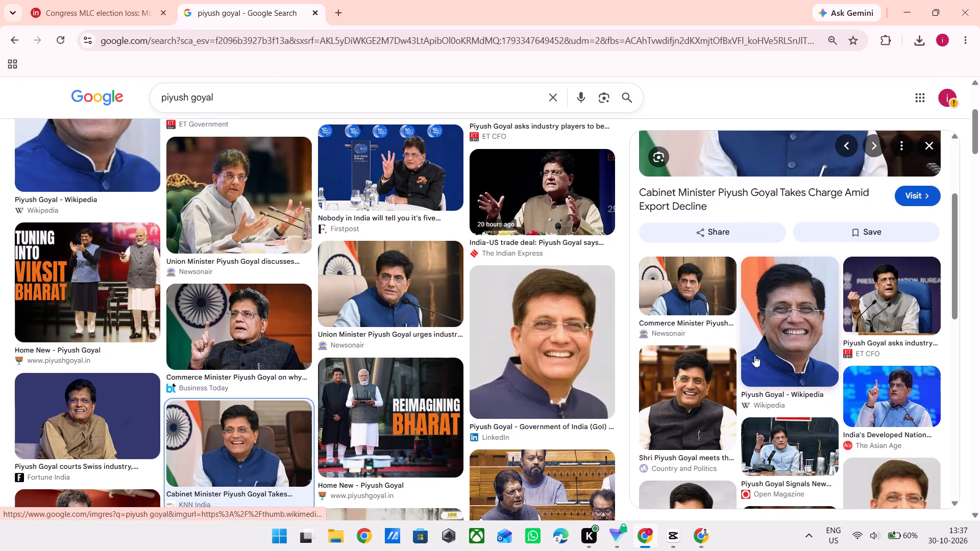
scroll(797, 297, "up", 2)
right_click(775, 247)
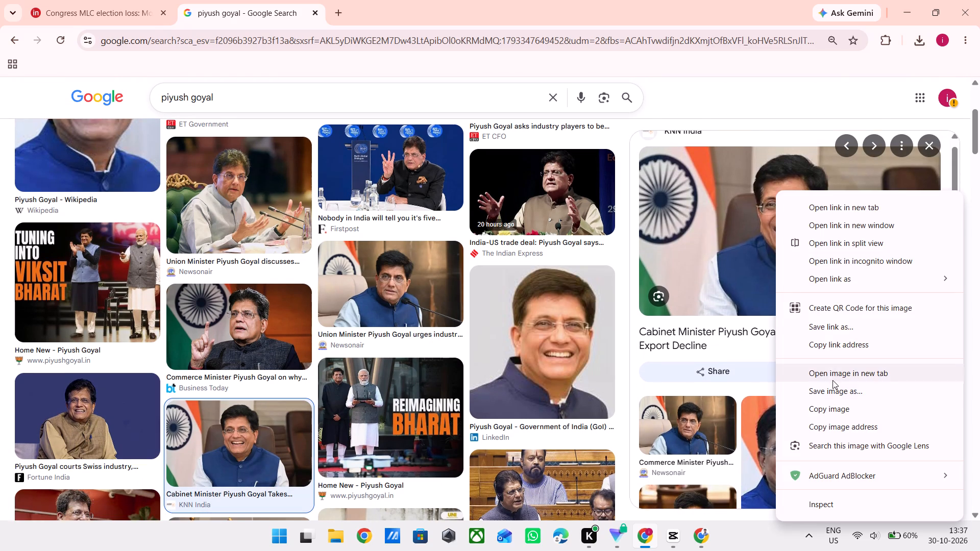
left_click(834, 396)
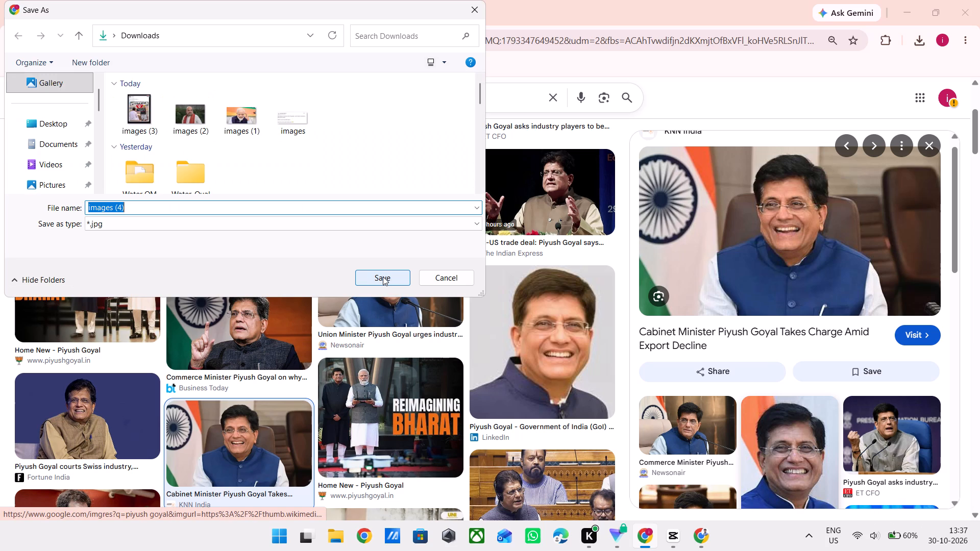
left_click(381, 275)
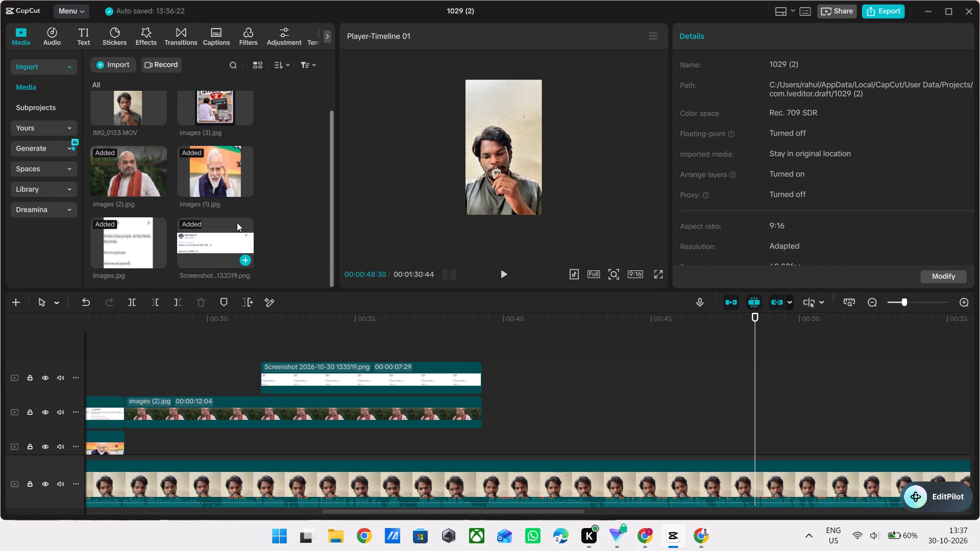
Import images (4).jpg, the Piyush Goyal photo, from Downloads into the project media.
left_click(126, 66)
left_click(139, 84)
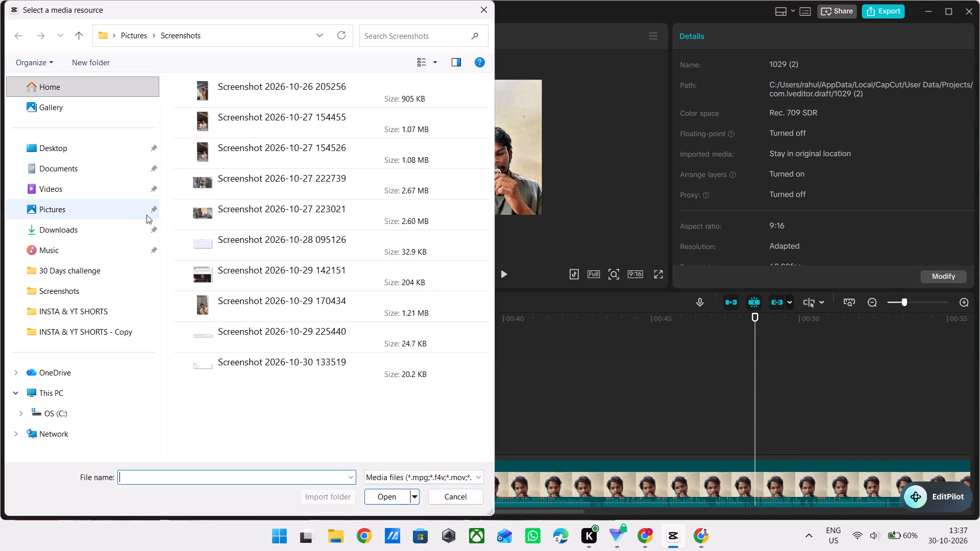
left_click(99, 228)
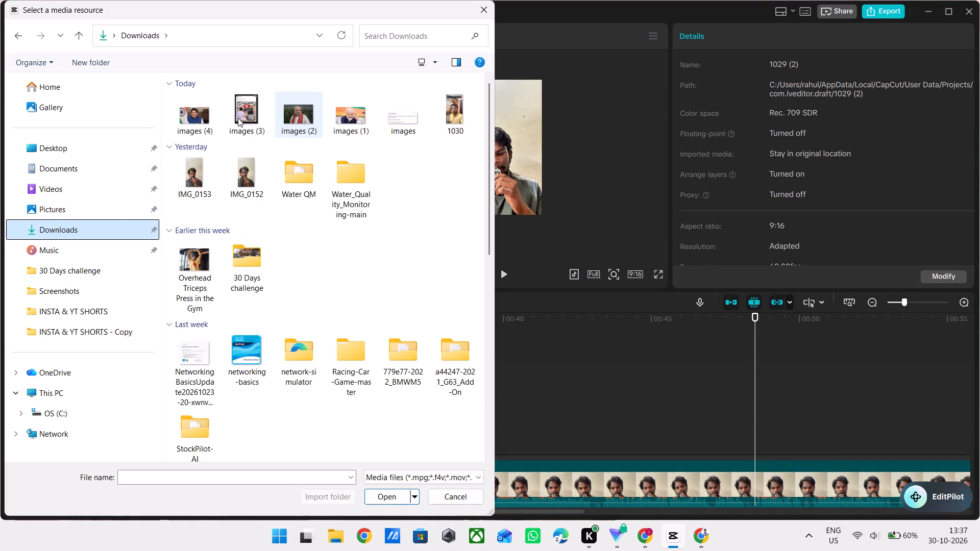
left_click(182, 112)
key("Return")
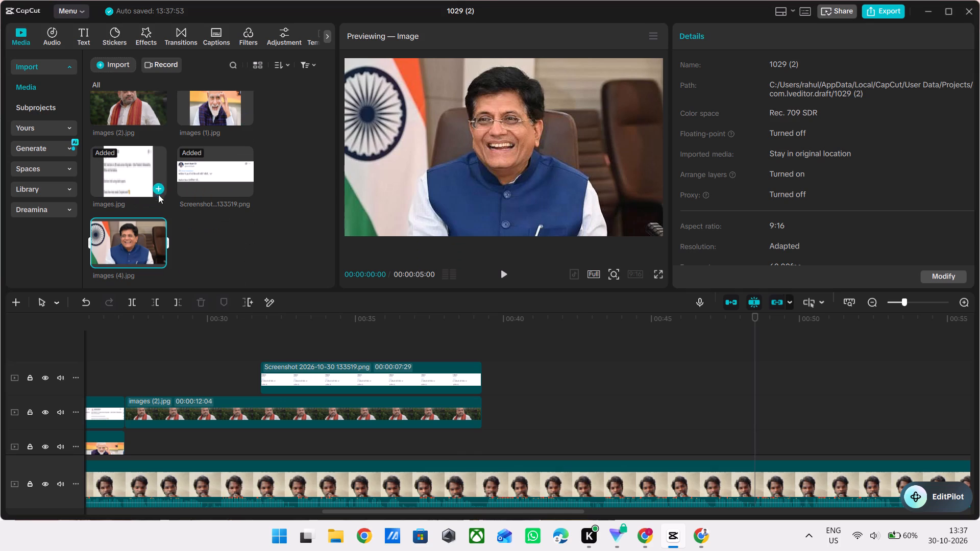
Place the Piyush Goyal photo on the Amit Shah photo's track, playing the video to time its start at about 47.5 seconds.
left_click_drag(129, 259, 482, 404)
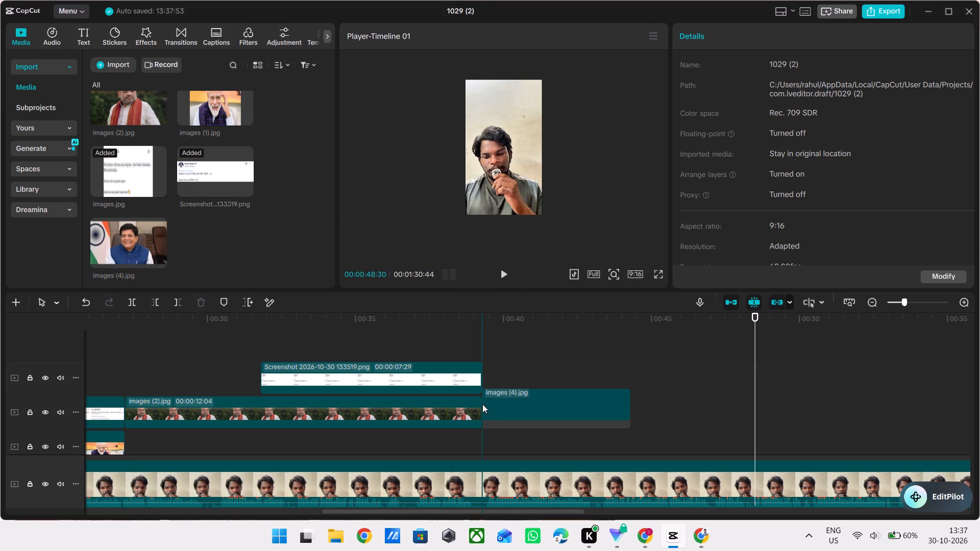
left_click(458, 337)
key("space")
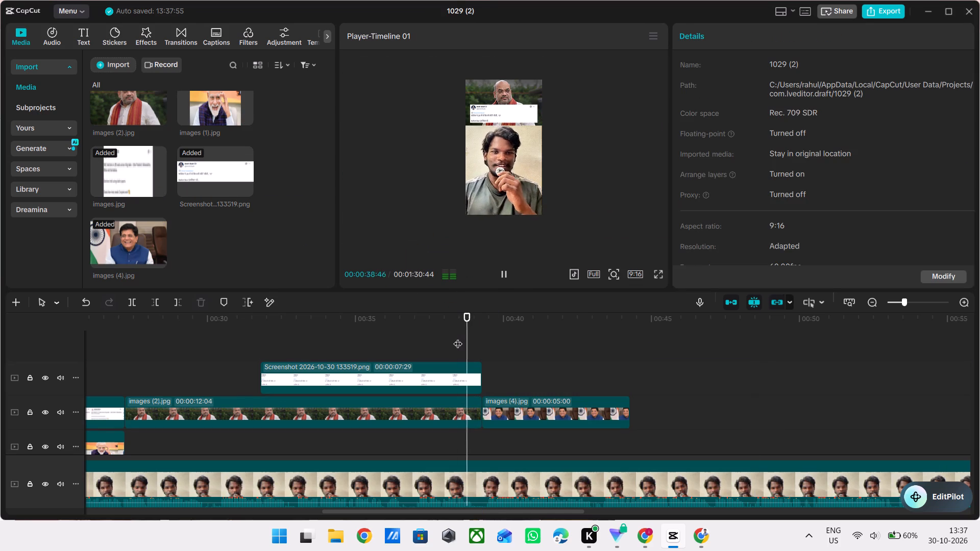
left_click(547, 417)
left_click_drag(547, 417, 702, 411)
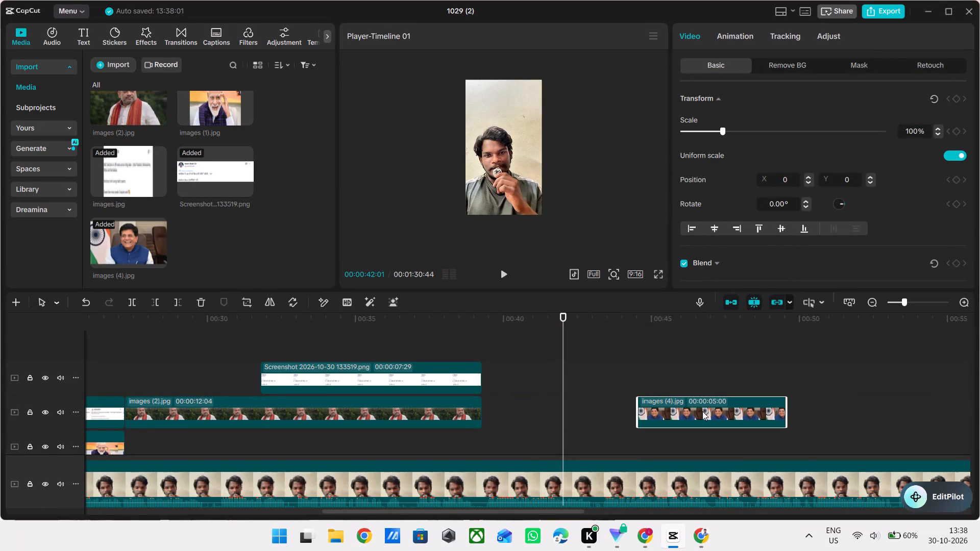
key("space")
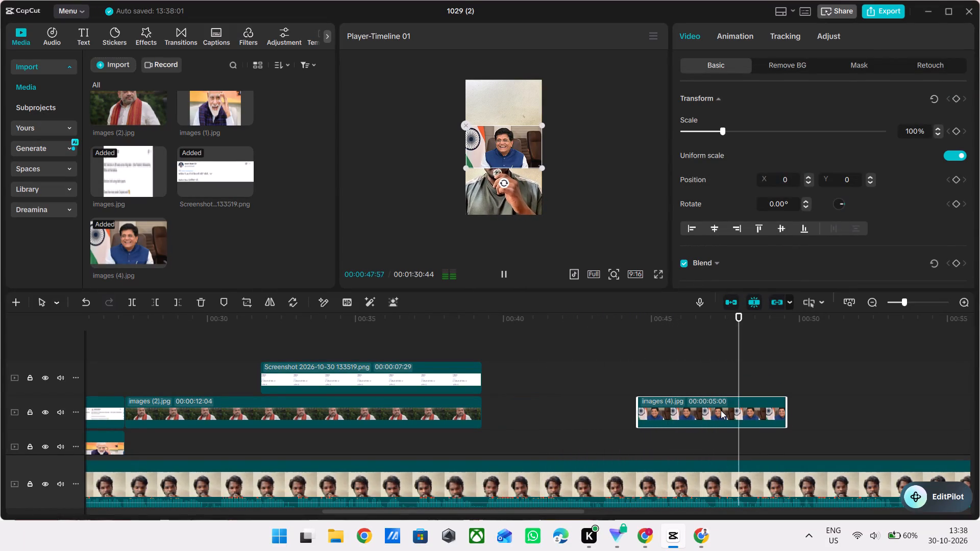
left_click_drag(721, 410, 810, 425)
left_click(688, 392)
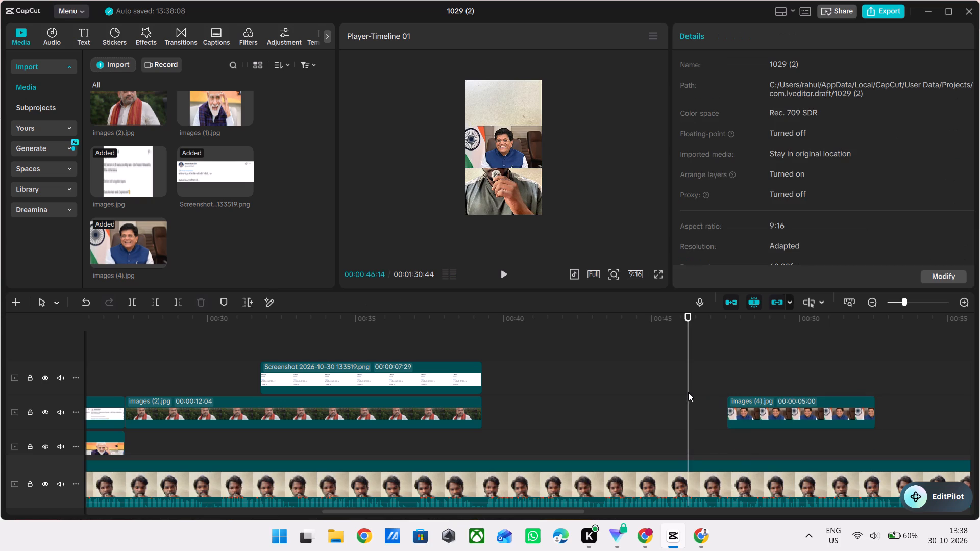
key("space")
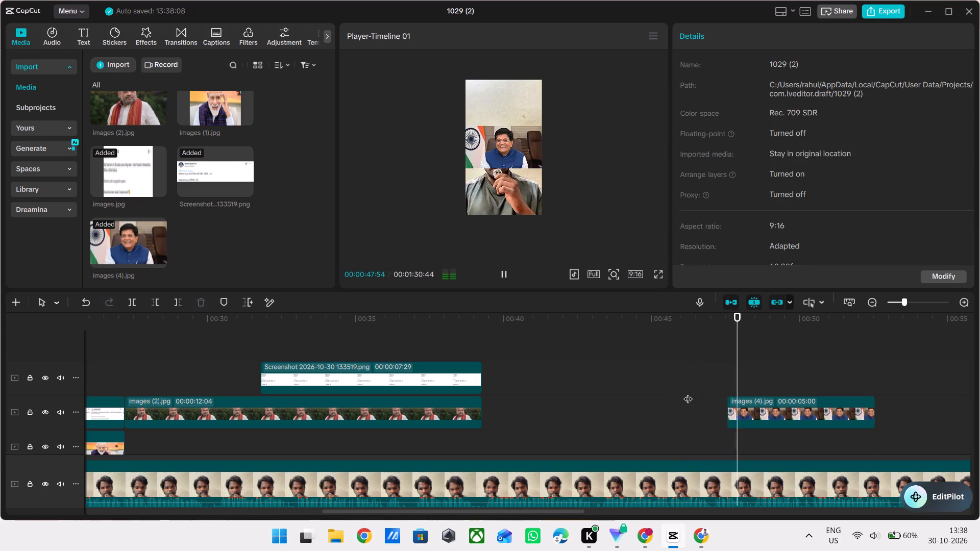
key("space")
Move the Piyush Goyal photo to the top of the frame at X 0, Y 1315, and enlarge it to 114%.
left_click(764, 417)
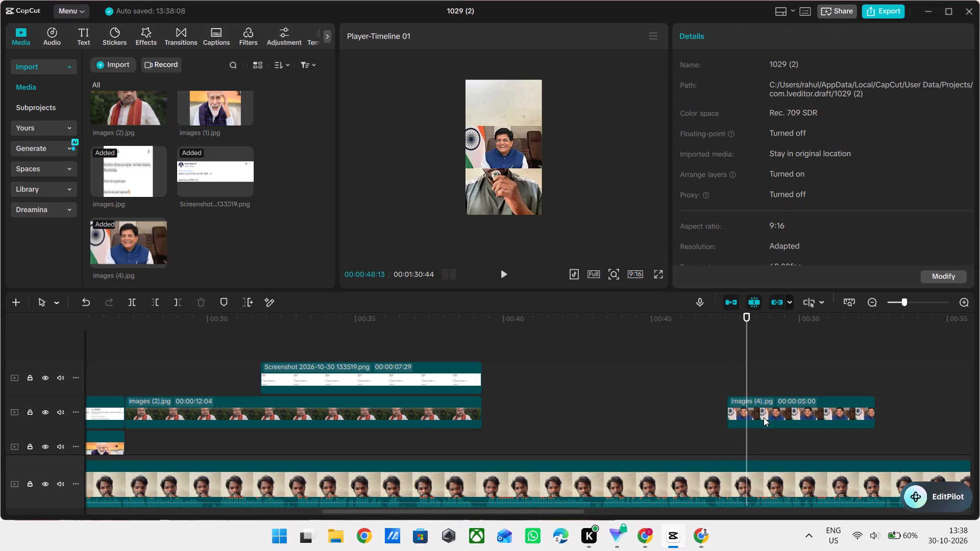
left_click_drag(524, 137, 524, 88)
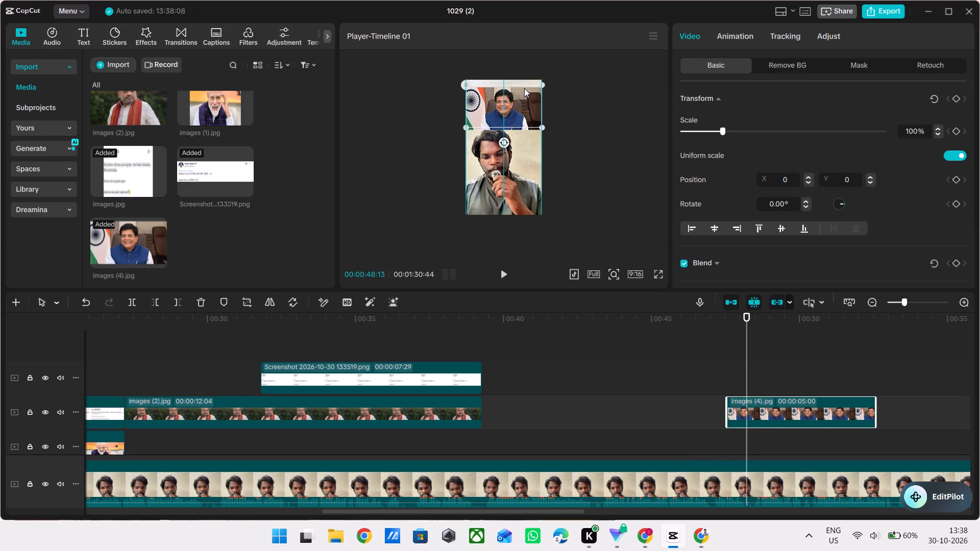
left_click_drag(524, 88, 523, 93)
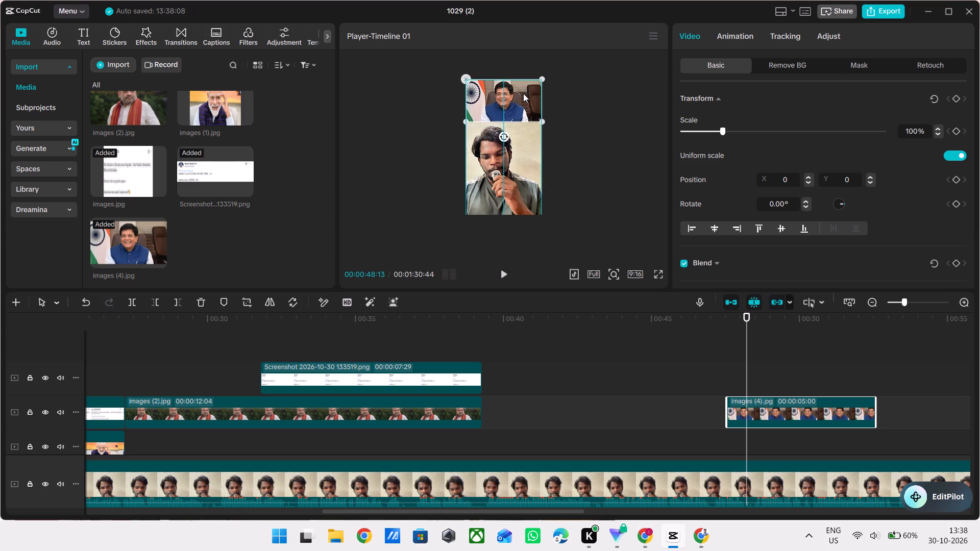
left_click_drag(523, 93, 524, 92)
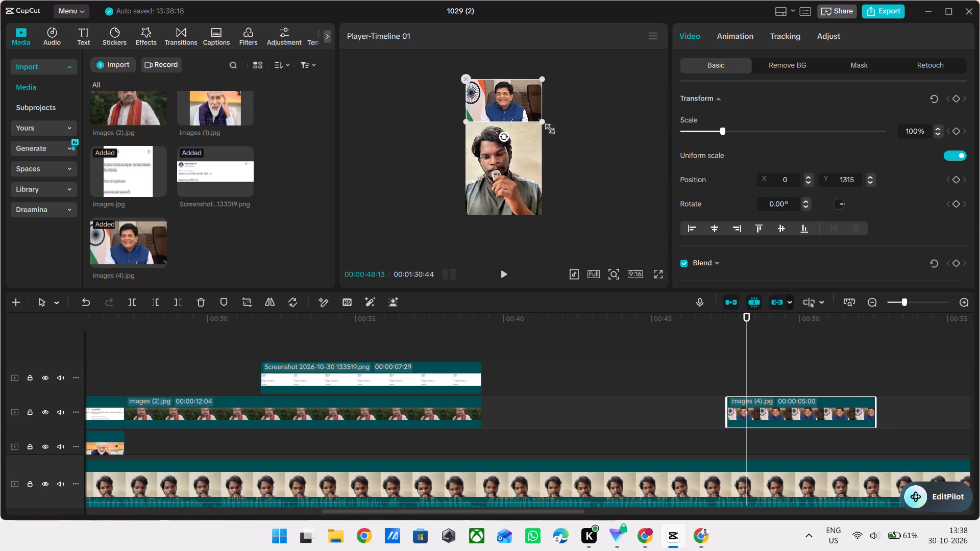
left_click_drag(545, 124, 556, 129)
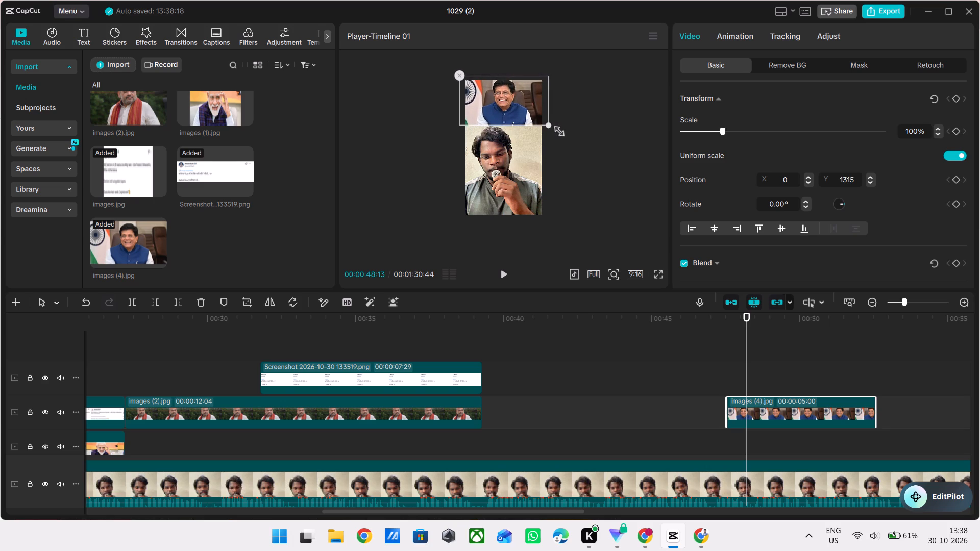
left_click_drag(556, 129, 555, 128)
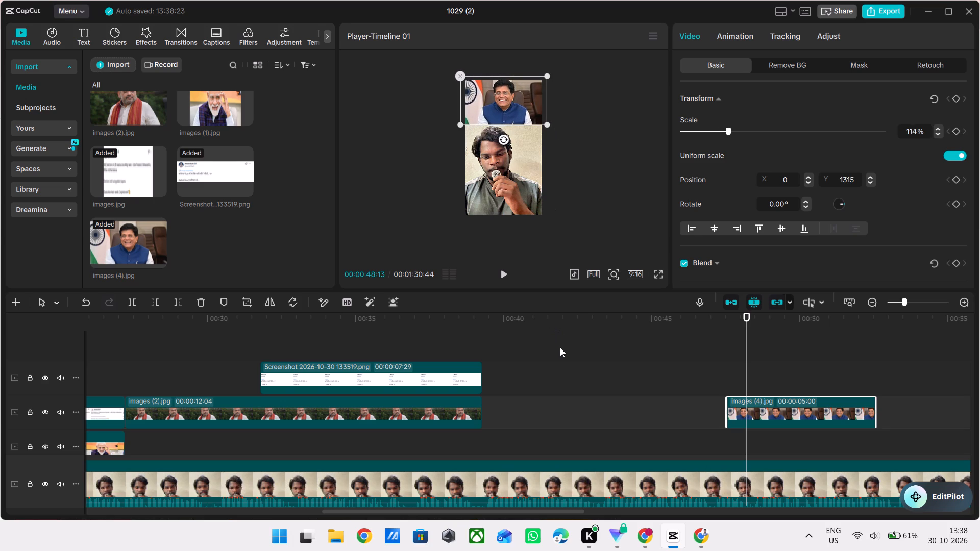
Play through the Amit Shah section and extend the images (2).jpg overlay to end at about 00:00:42:59, lasting 15:46.
left_click(560, 347)
left_click_drag(560, 347, 383, 384)
key("space")
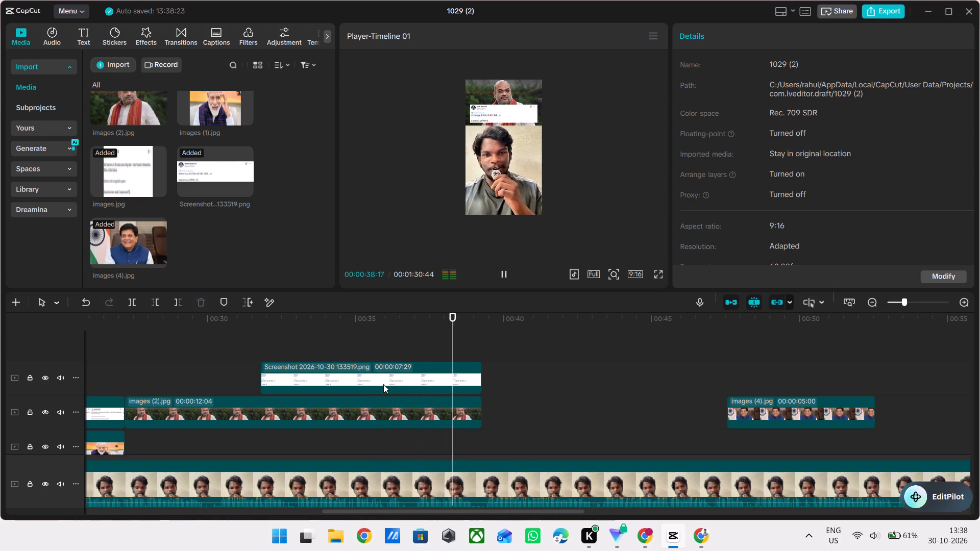
left_click(459, 410)
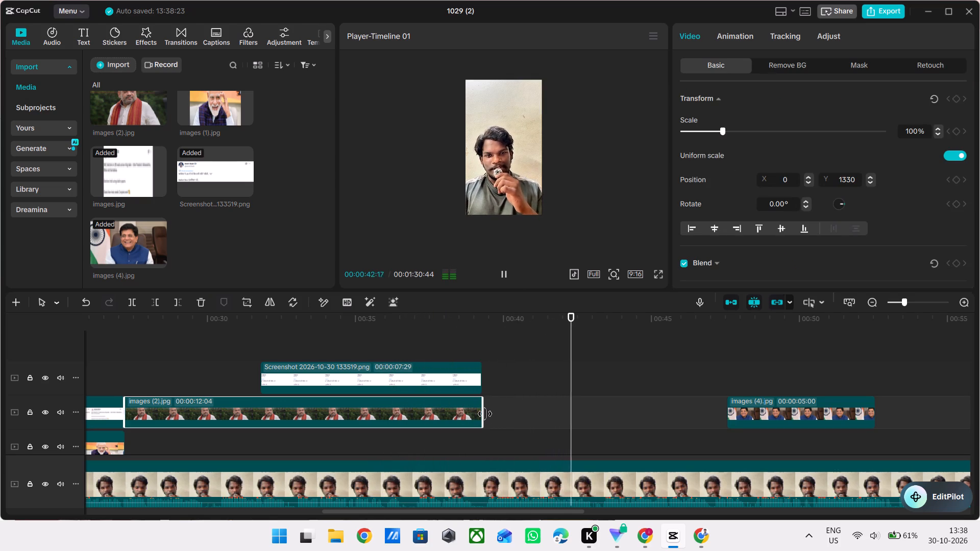
left_click_drag(485, 414, 591, 430)
Extend the tweet screenshot overlay to 11:11, ending level with the Amit Shah photo, and play past its end to about 45 seconds.
left_click(440, 371)
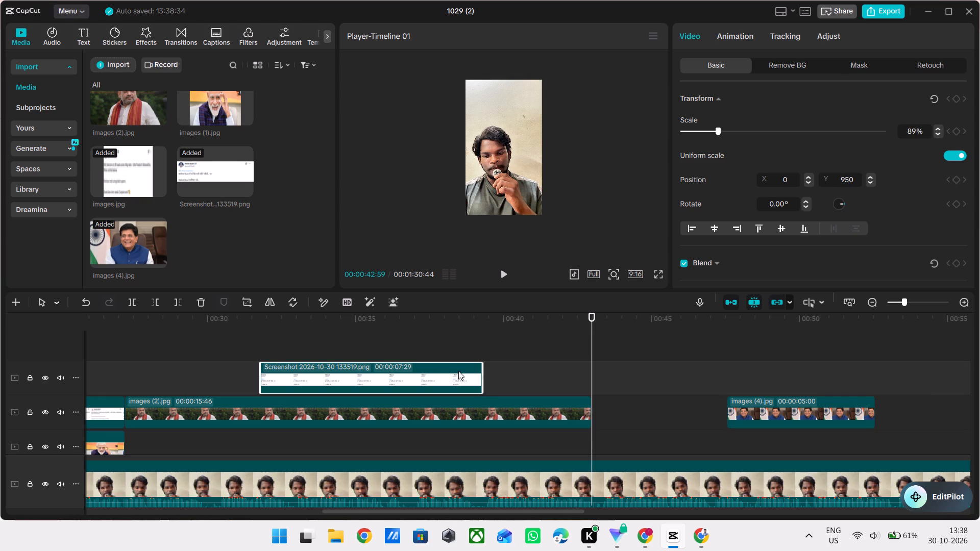
left_click_drag(483, 370, 591, 359)
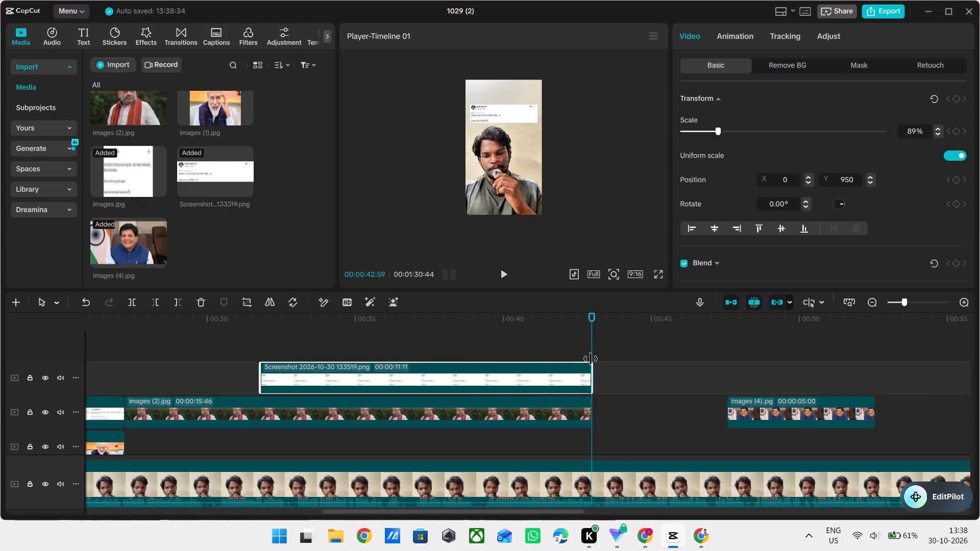
left_click_drag(591, 359, 589, 358)
left_click(537, 341)
key("space")
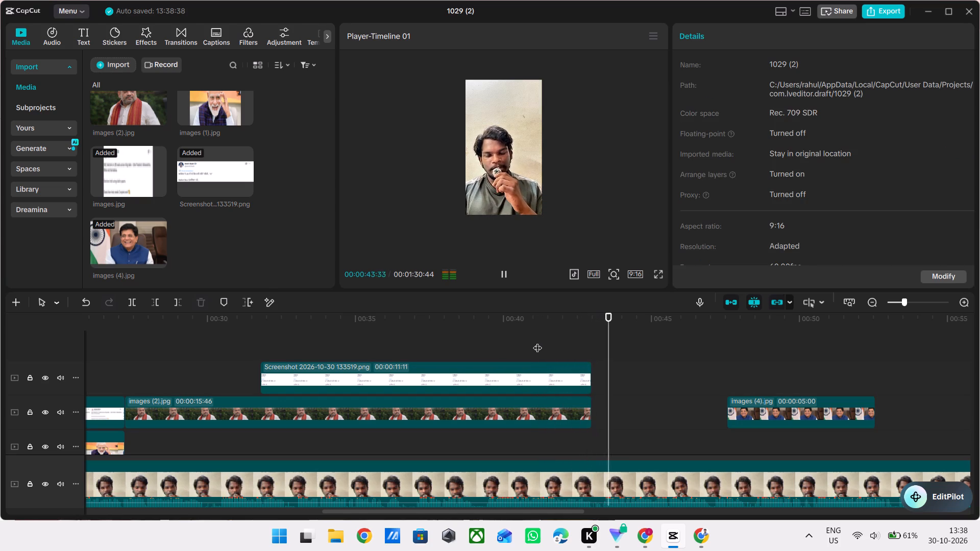
key("space")
key("space")
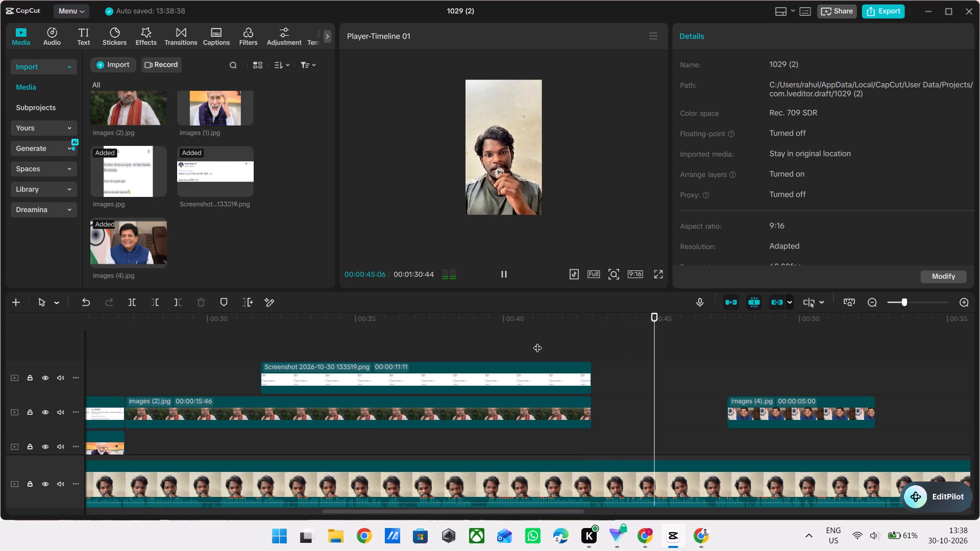
key("space")
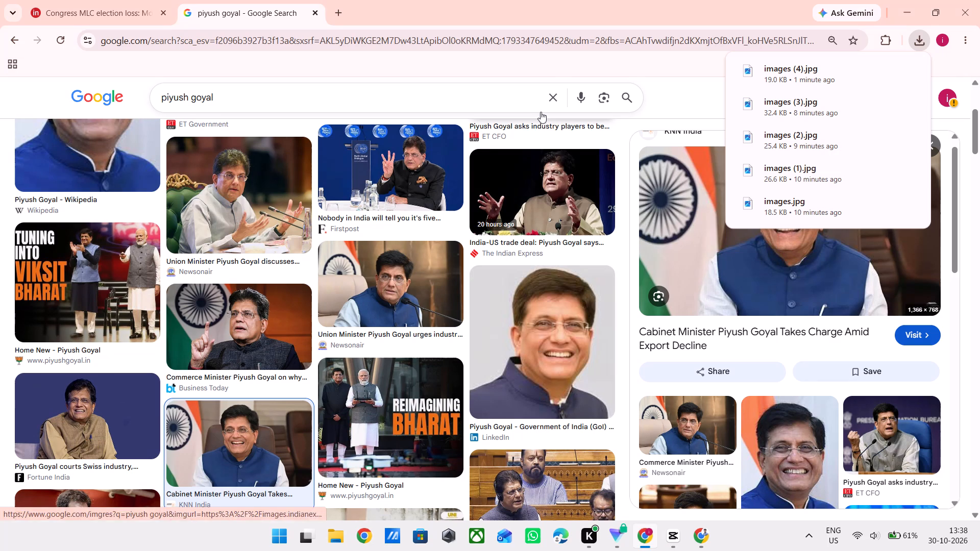
Switch to Chrome and search Google Images for amith shah modi ai.
left_click(558, 85)
type("amith")
key("space")
type("shah mo")
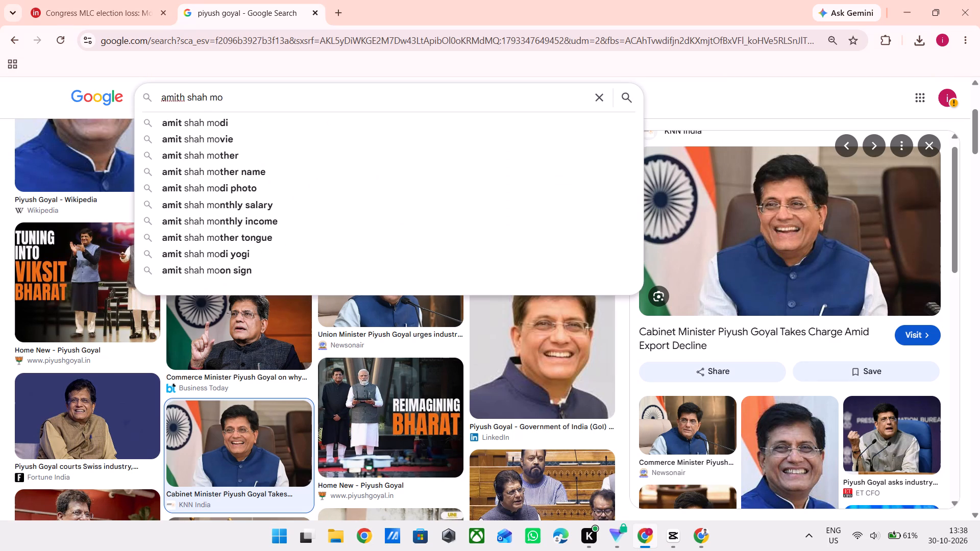
type("di ai")
key("Return")
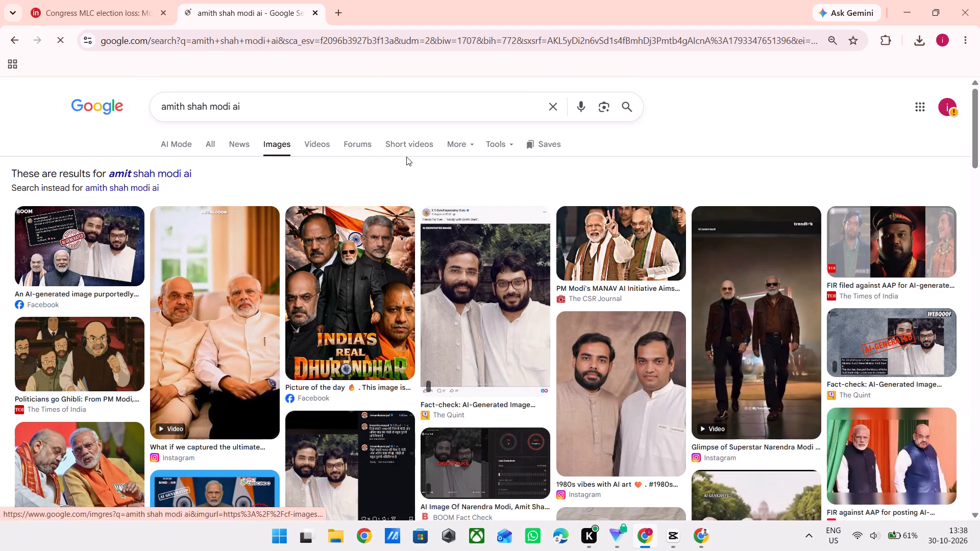
Browse the image results for a suitable picture of Modi and Amit Shah together, previewing the AI image of them on a scooter.
scroll(473, 369, "down", 1)
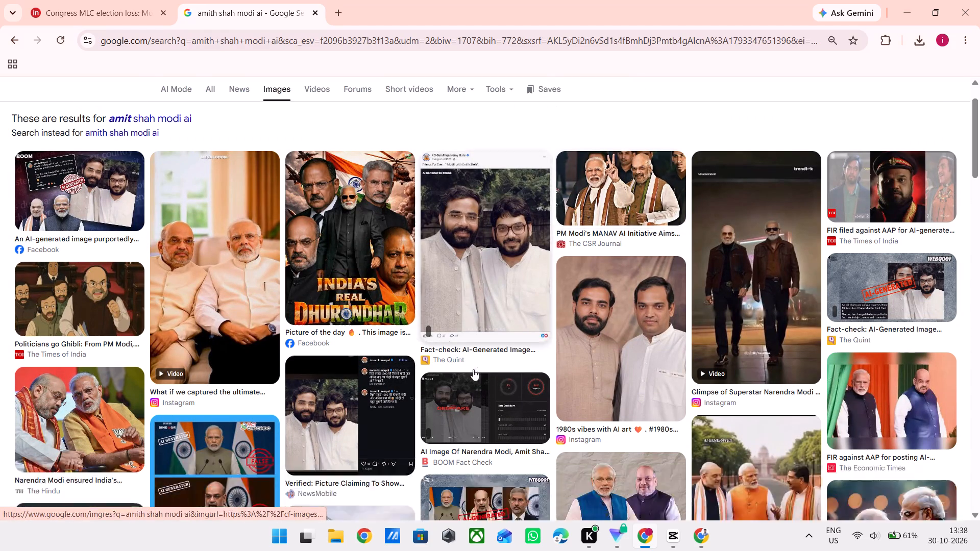
scroll(473, 369, "down", 2)
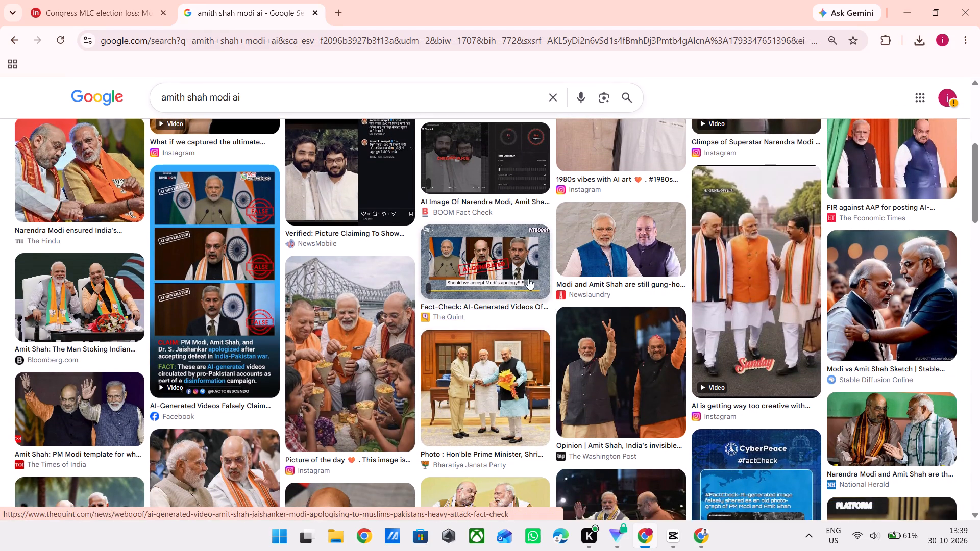
scroll(409, 362, "down", 1)
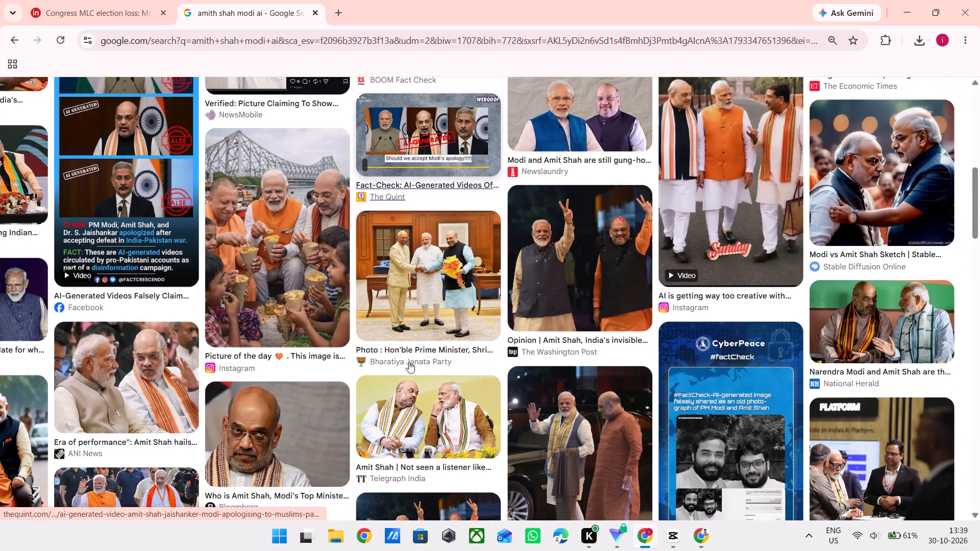
scroll(409, 362, "down", 1)
scroll(503, 278, "down", 1)
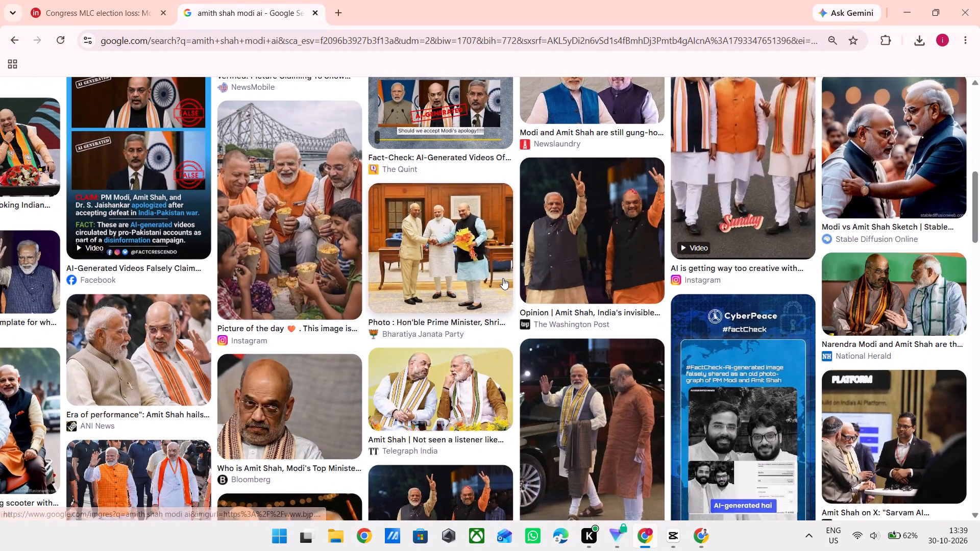
scroll(369, 372, "down", 1)
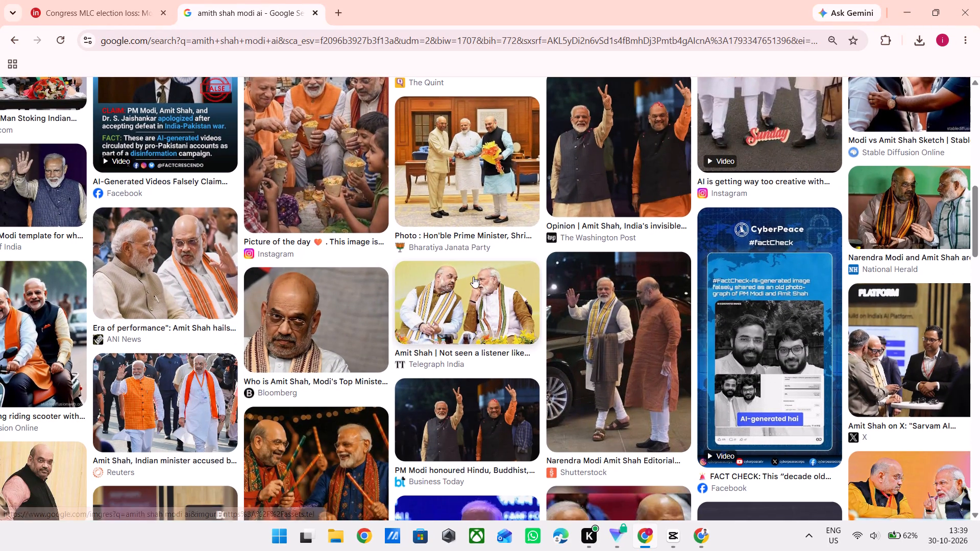
scroll(473, 277, "up", 10)
scroll(473, 277, "down", 6)
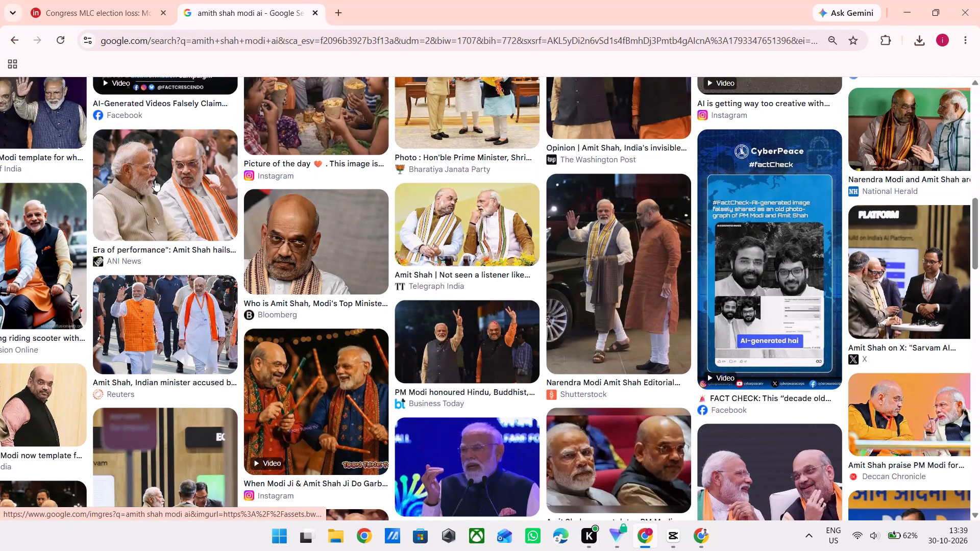
scroll(161, 180, "right", 1)
left_click(114, 235)
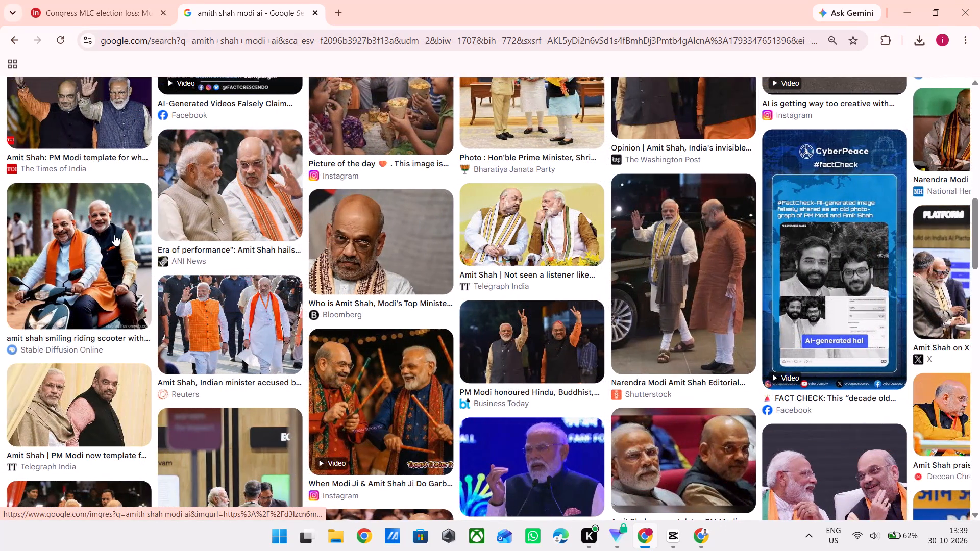
scroll(701, 362, "down", 2)
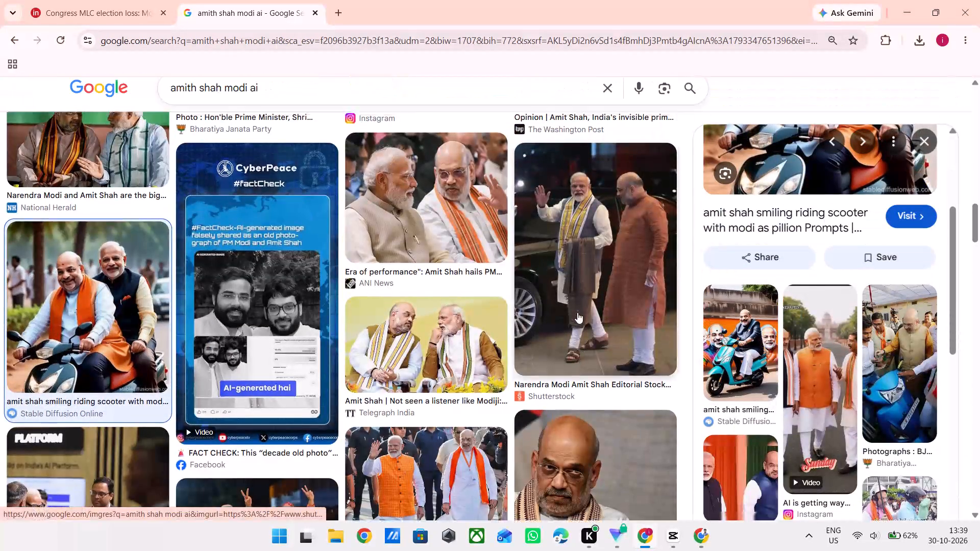
Refine the image search to amith shah modi ai funny.
left_click(361, 100)
key("space")
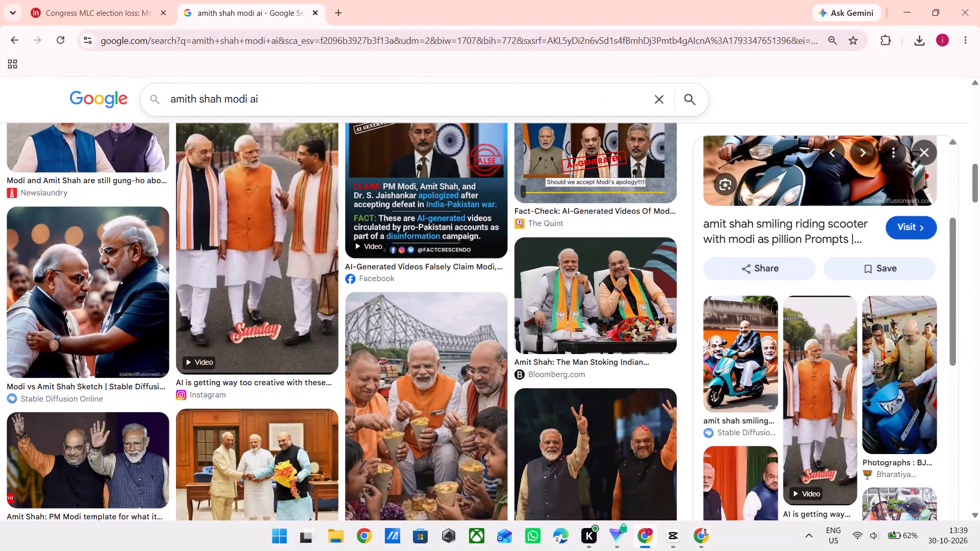
type("funny")
key("Return")
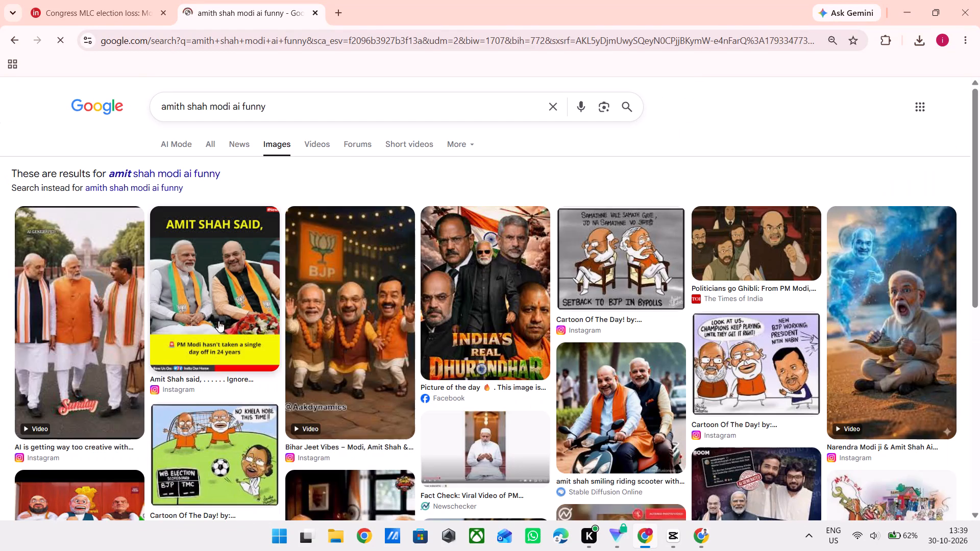
scroll(411, 215, "down", 1)
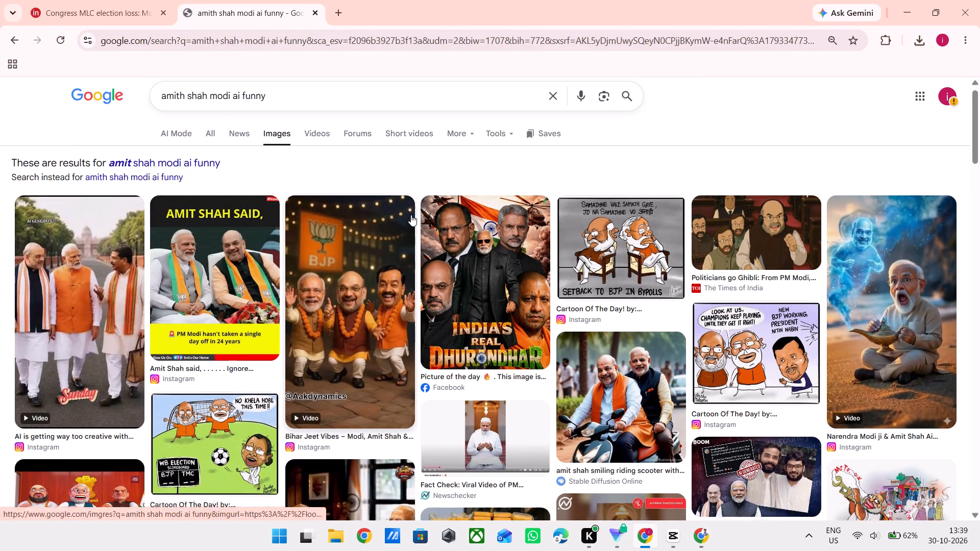
Drop ai from the Google Images query and search for amith shah modi funny.
scroll(411, 215, "down", 1)
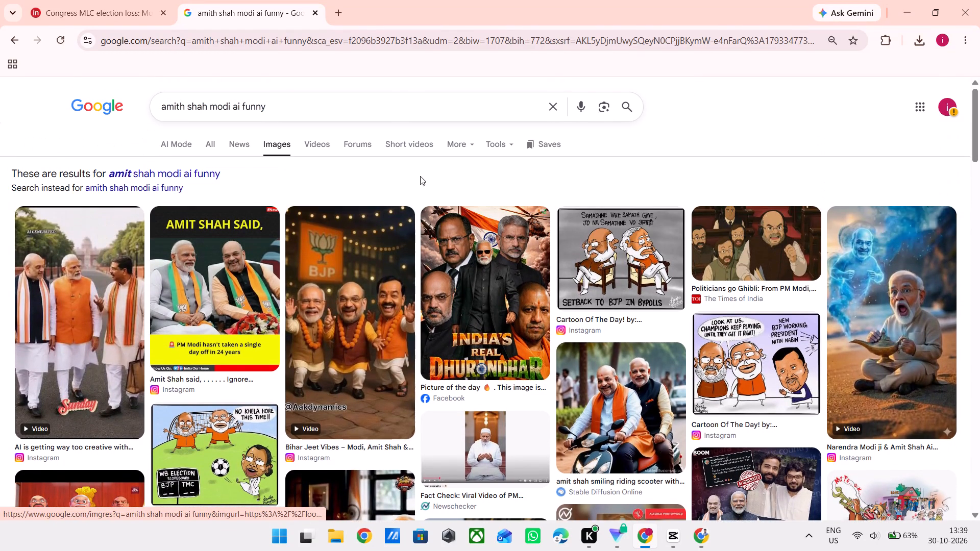
scroll(503, 358, "down", 1)
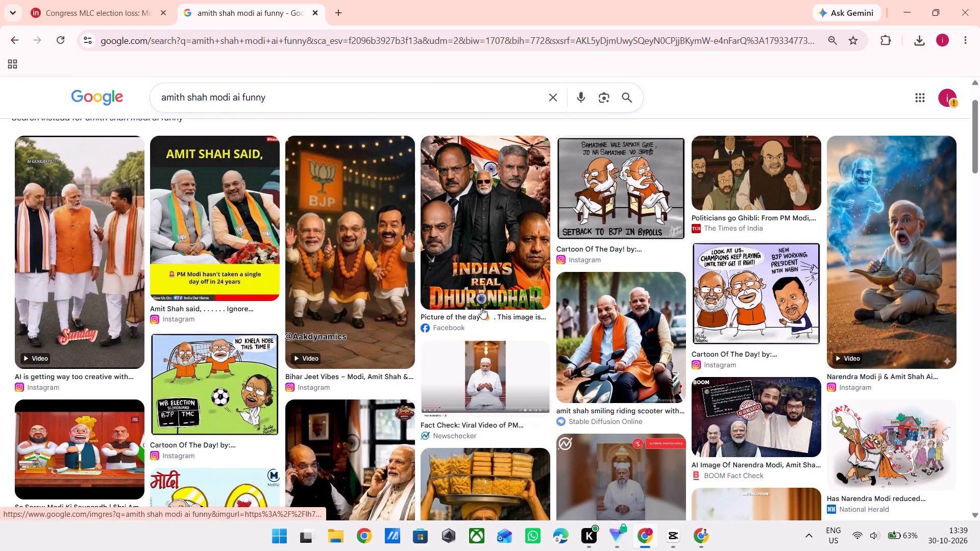
left_click(341, 105)
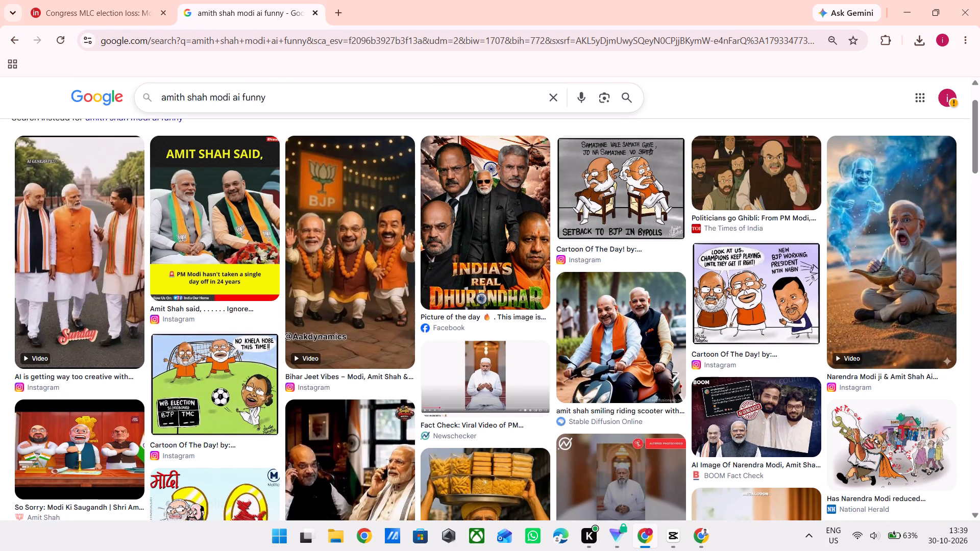
left_click(239, 93)
left_click_drag(239, 93, 230, 96)
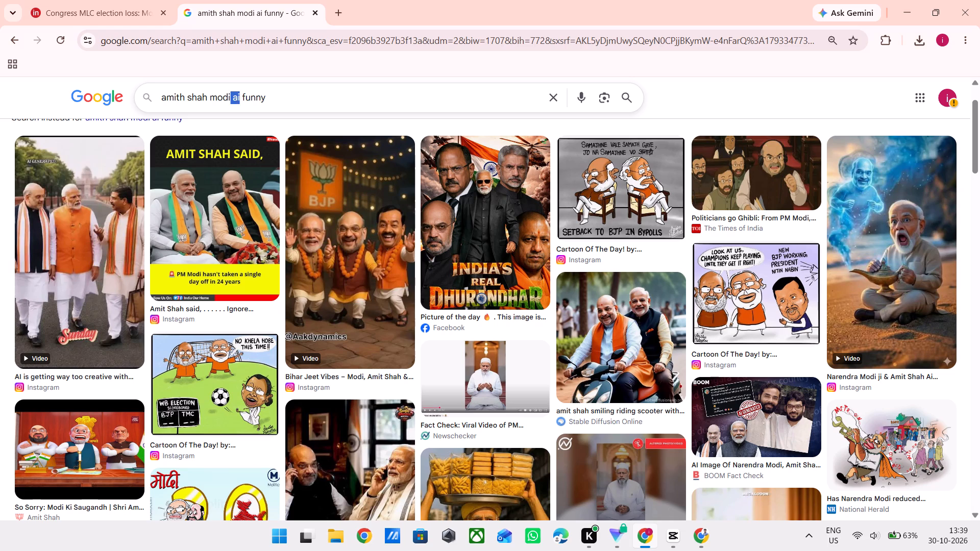
key("backslash")
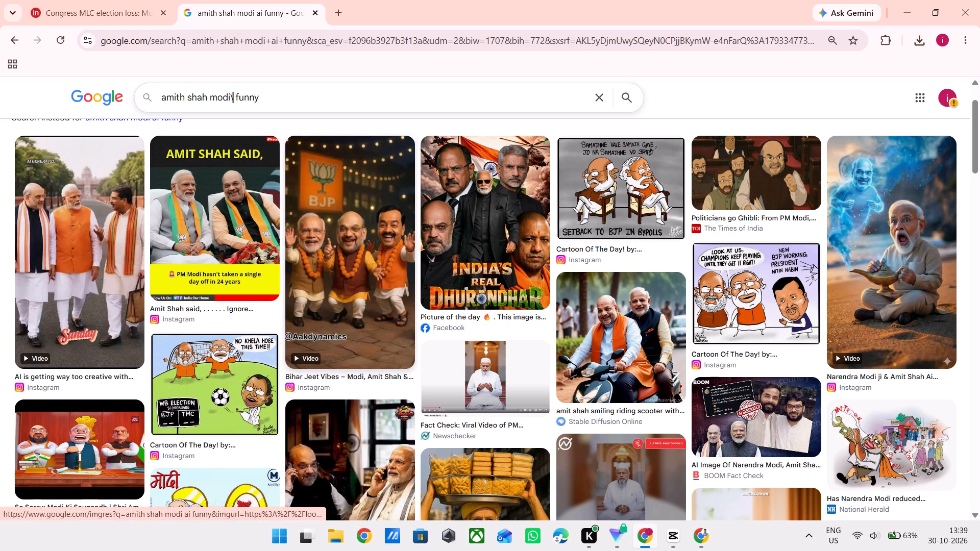
Remove the stray character from the query and search Google Images for amith shah modi funny.
key("BackSpace")
key("Return")
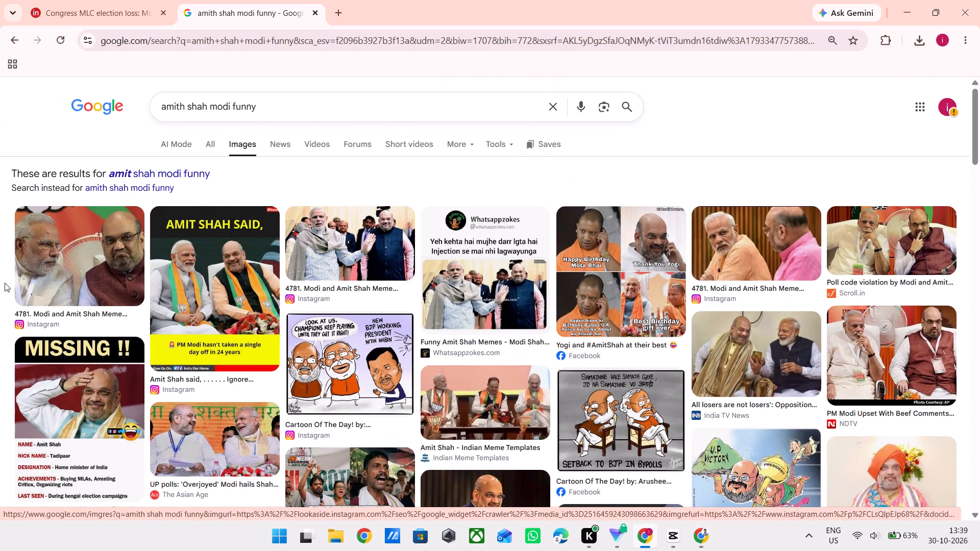
Browse the image results for a suitable funny picture of Modi and Amit Shah, looking closely at the memes and cartoons.
scroll(92, 300, "down", 2)
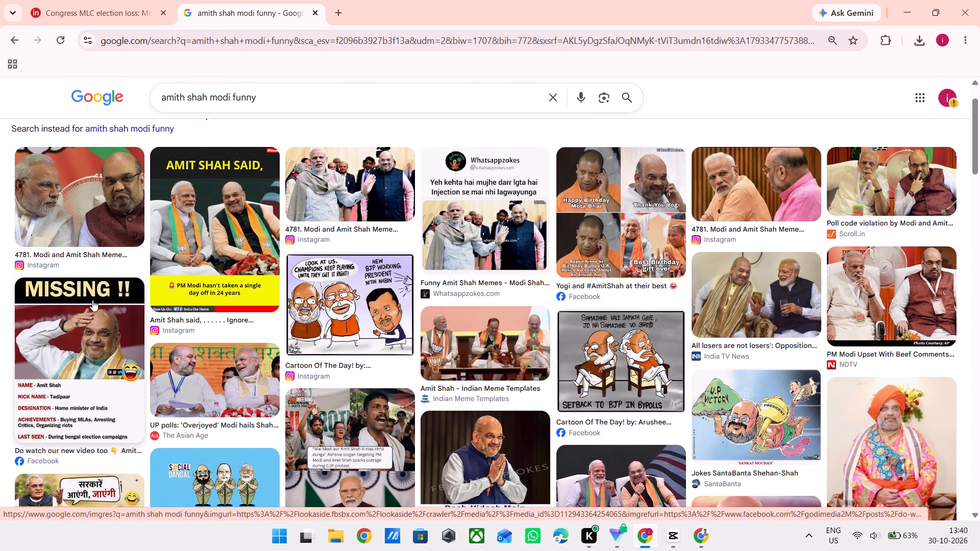
scroll(59, 390, "right", 1)
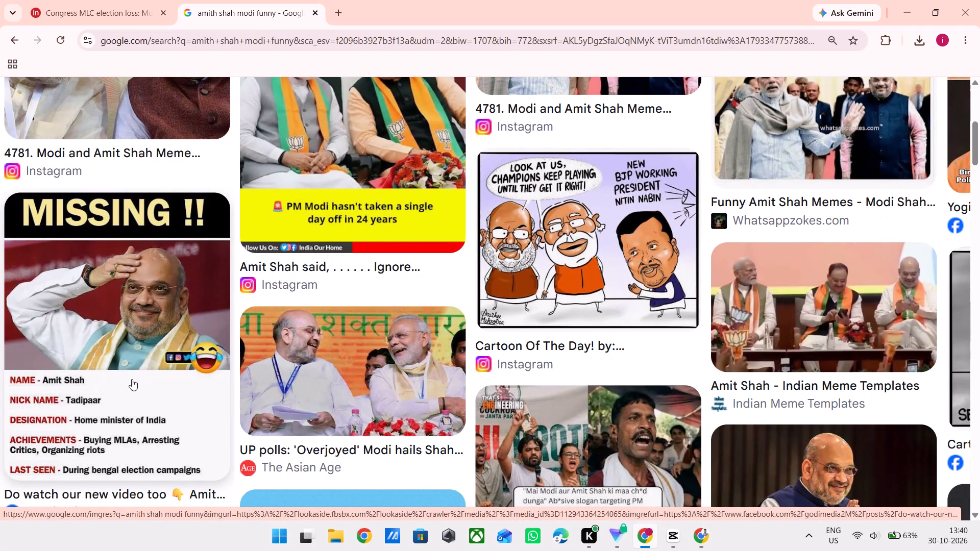
Browse the image results for a funny photo of Modi and Amit Shah, previewing the Orissa Post and OdishaBytes pictures.
scroll(137, 379, "down", 1)
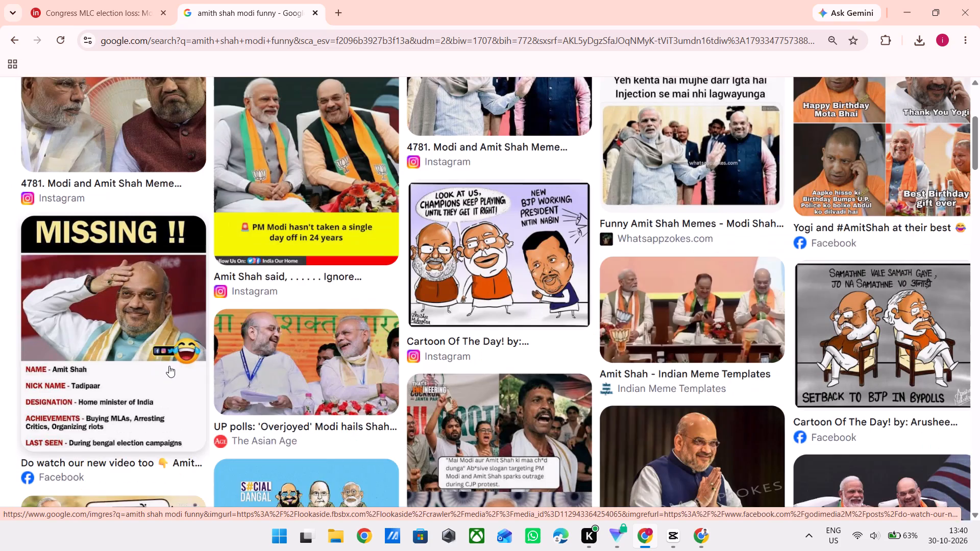
scroll(221, 397, "down", 1)
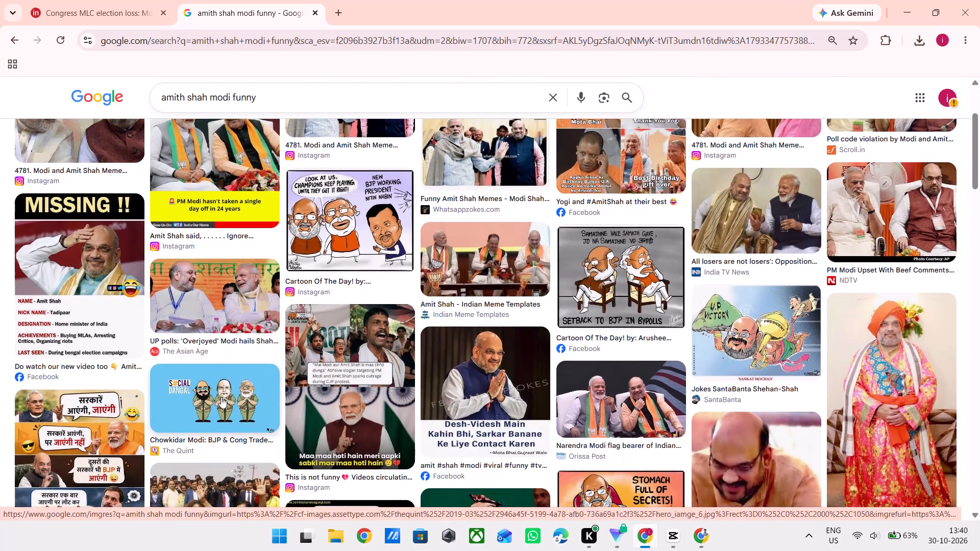
scroll(221, 397, "down", 1)
scroll(120, 388, "right", 1)
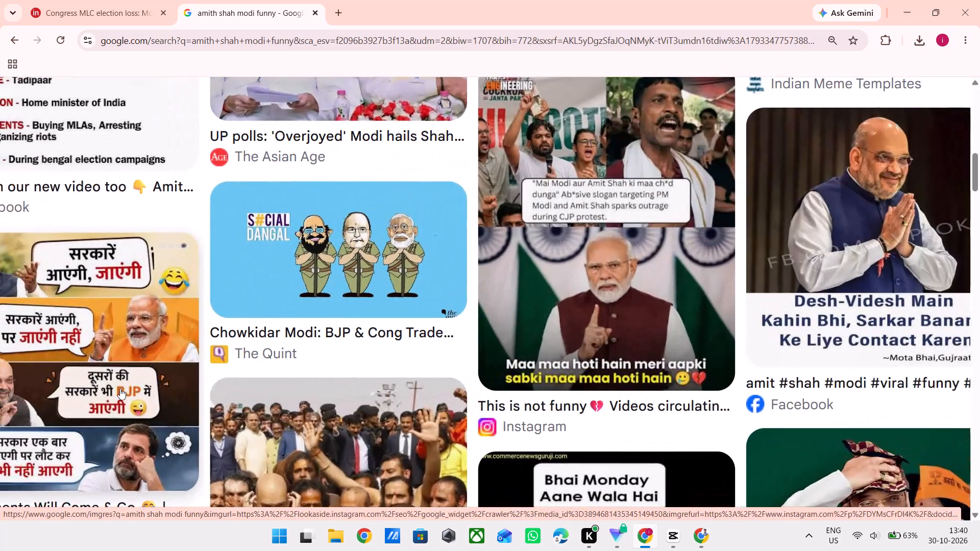
scroll(120, 388, "right", 2)
scroll(120, 388, "down", 1)
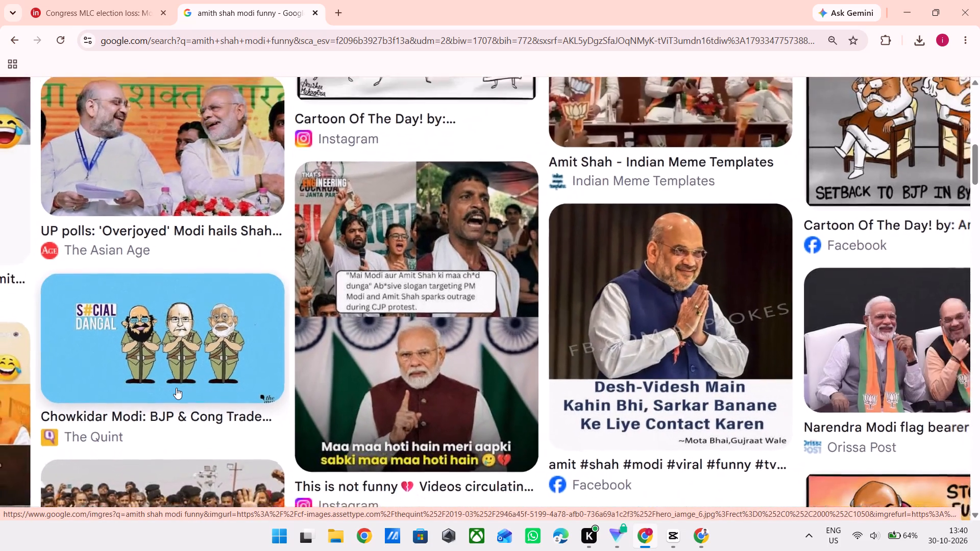
scroll(176, 388, "down", 1)
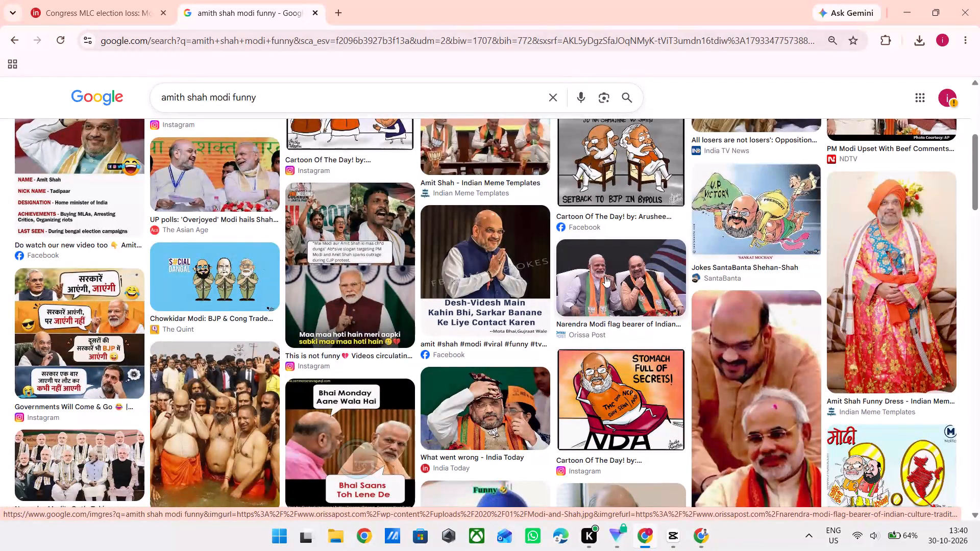
left_click(628, 271)
scroll(815, 245, "down", 1)
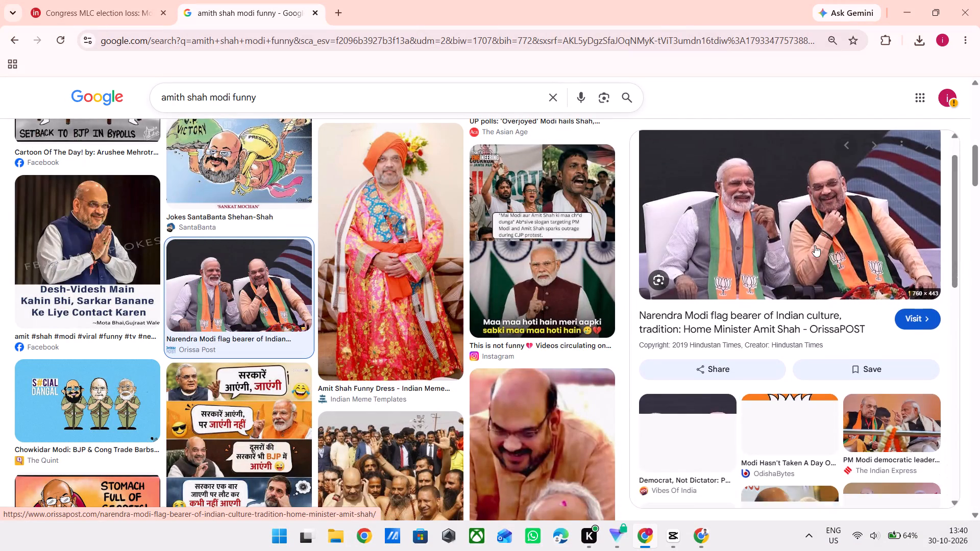
scroll(815, 245, "down", 1)
scroll(815, 364, "down", 1)
left_click(793, 352)
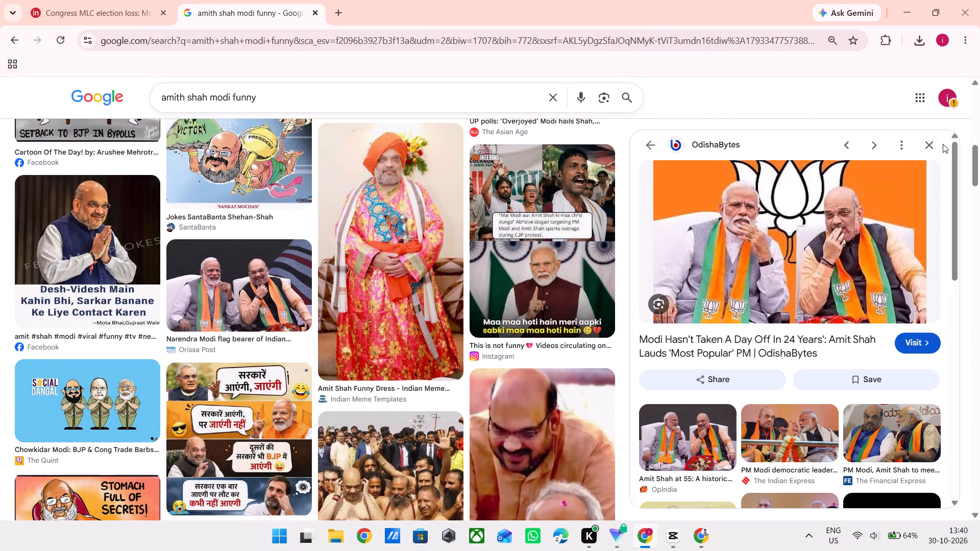
left_click(932, 143)
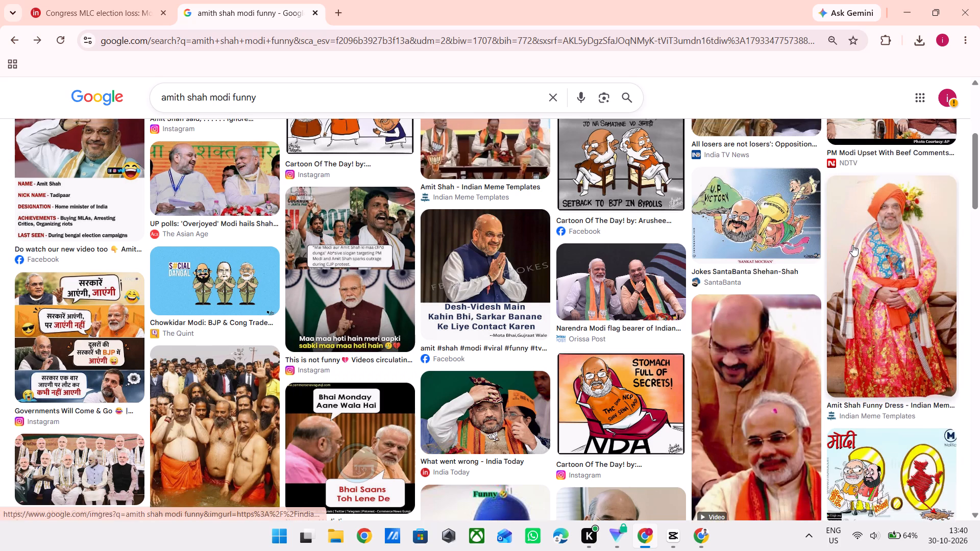
Return to the first results and preview the Scroll.in photo of Modi and Amit Shah along with its related images.
scroll(852, 245, "down", 2)
scroll(852, 245, "up", 4)
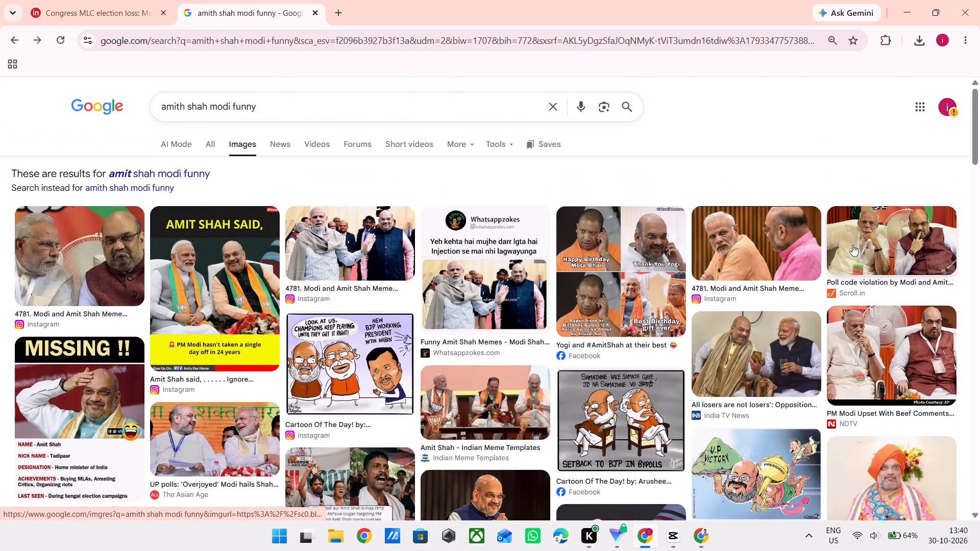
scroll(852, 245, "up", 1)
scroll(852, 245, "down", 1)
scroll(852, 245, "up", 1)
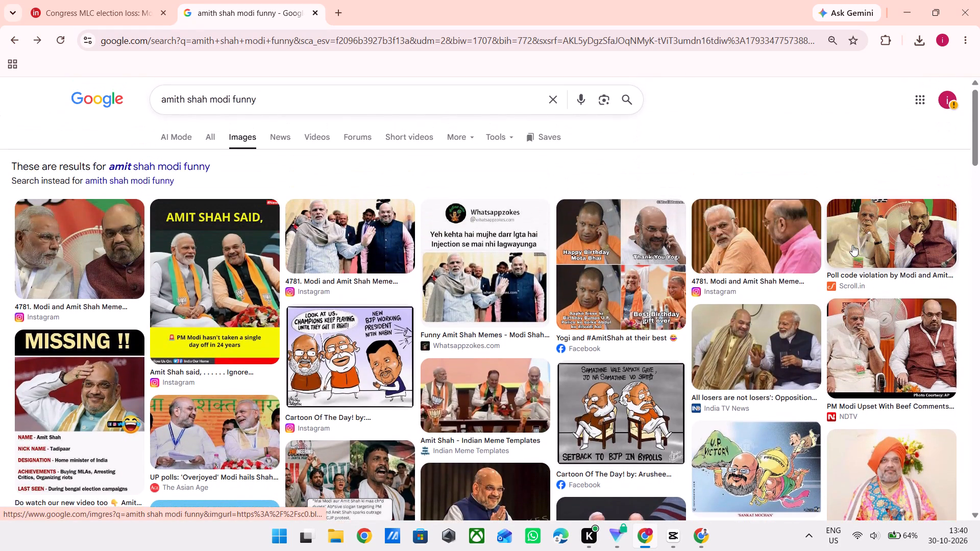
left_click(898, 235)
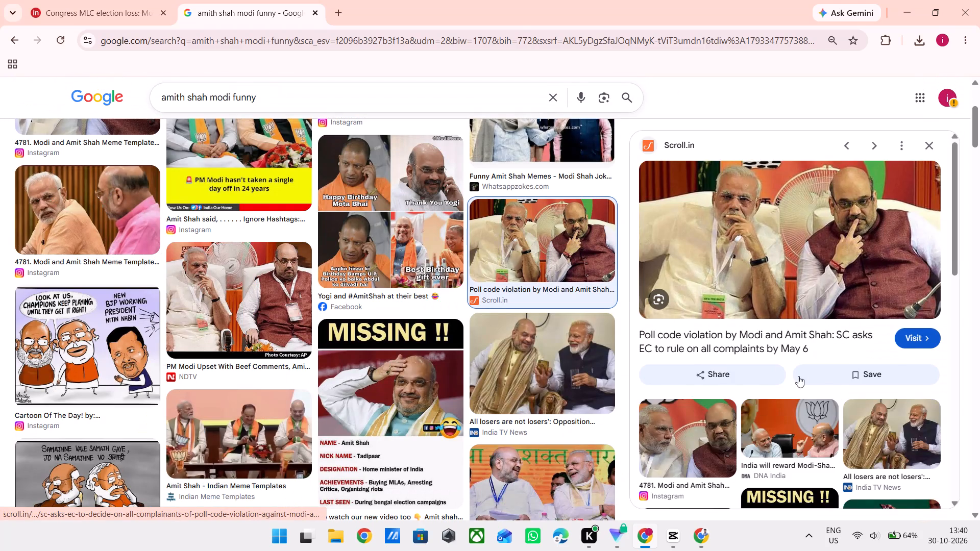
scroll(798, 376, "down", 1)
scroll(756, 412, "down", 1)
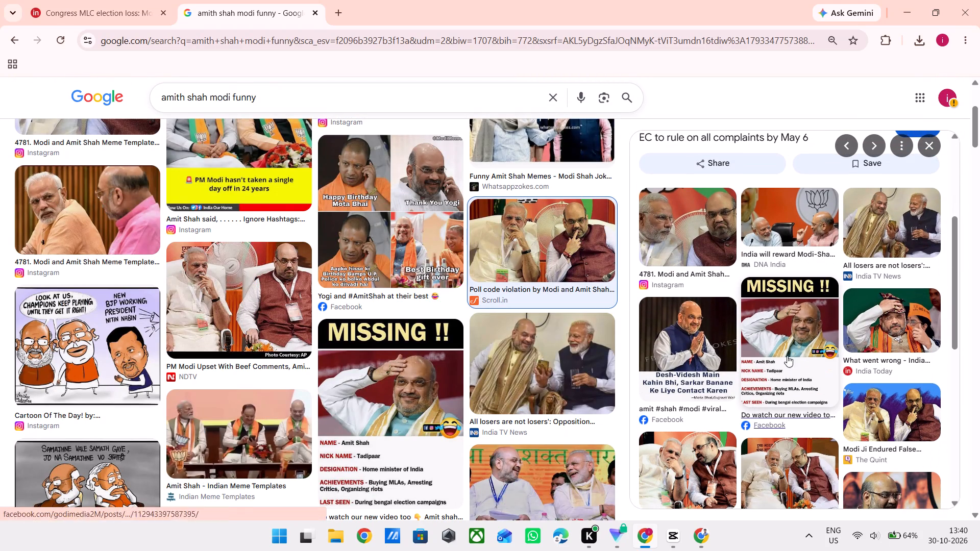
left_click(926, 145)
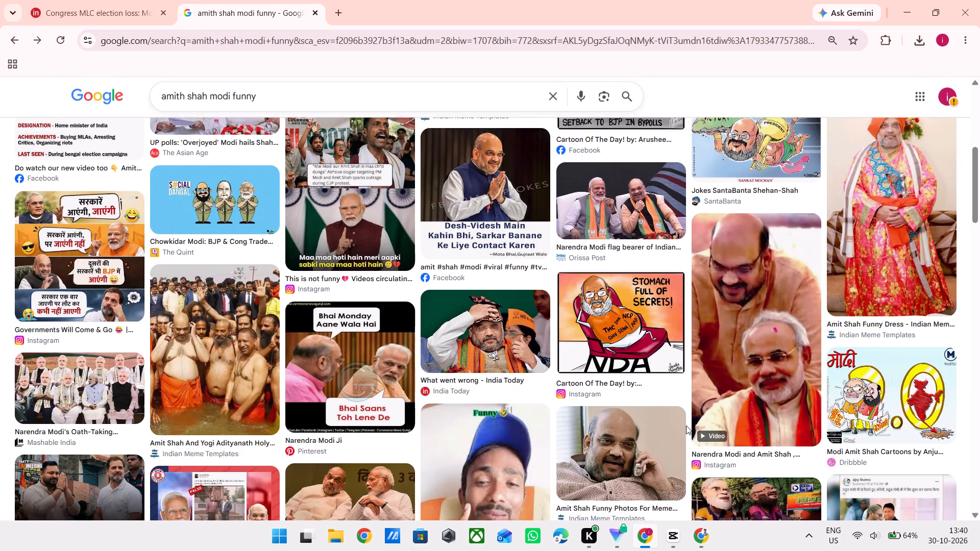
Look through more results, then check the related images of the first Instagram meme template and the Scroll.in photo.
scroll(686, 425, "down", 3)
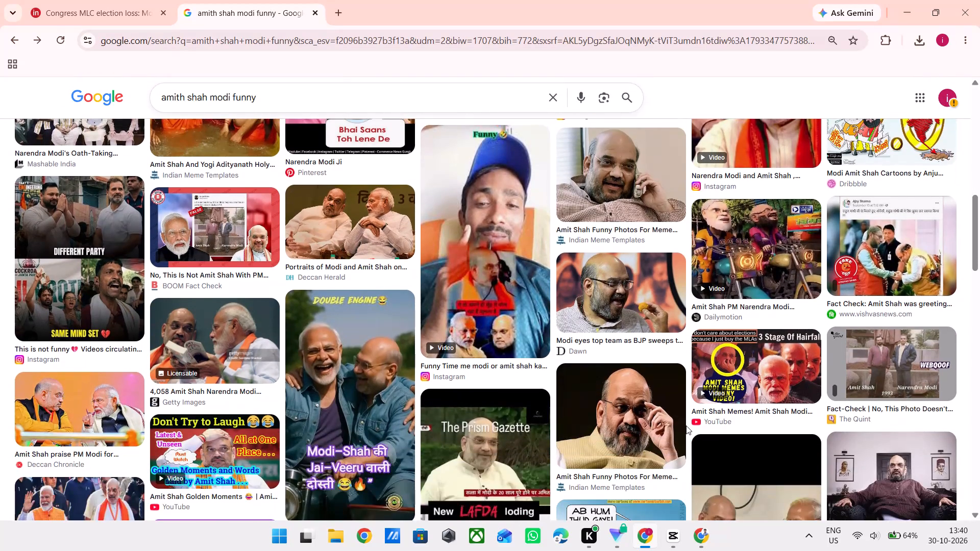
scroll(686, 425, "down", 1)
scroll(647, 470, "down", 2)
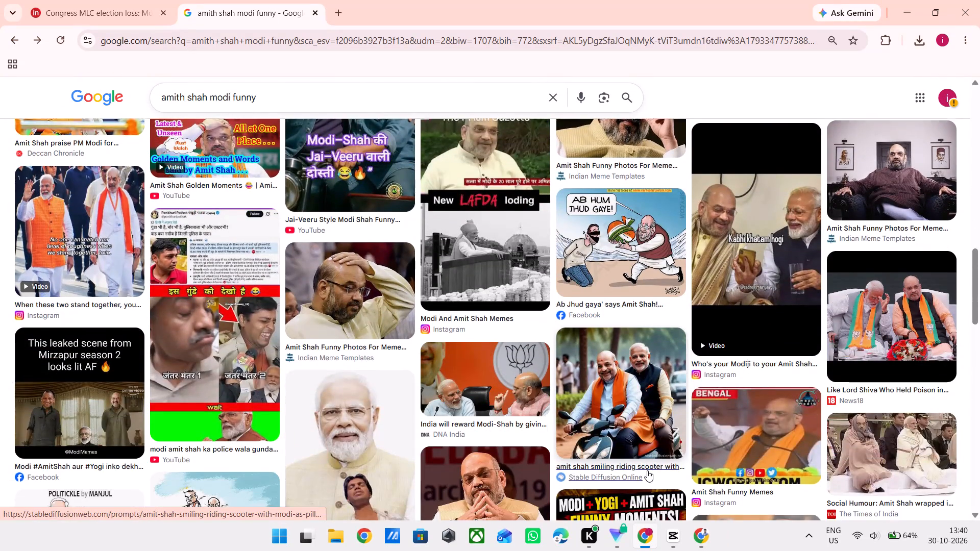
scroll(647, 470, "up", 8)
left_click(132, 284)
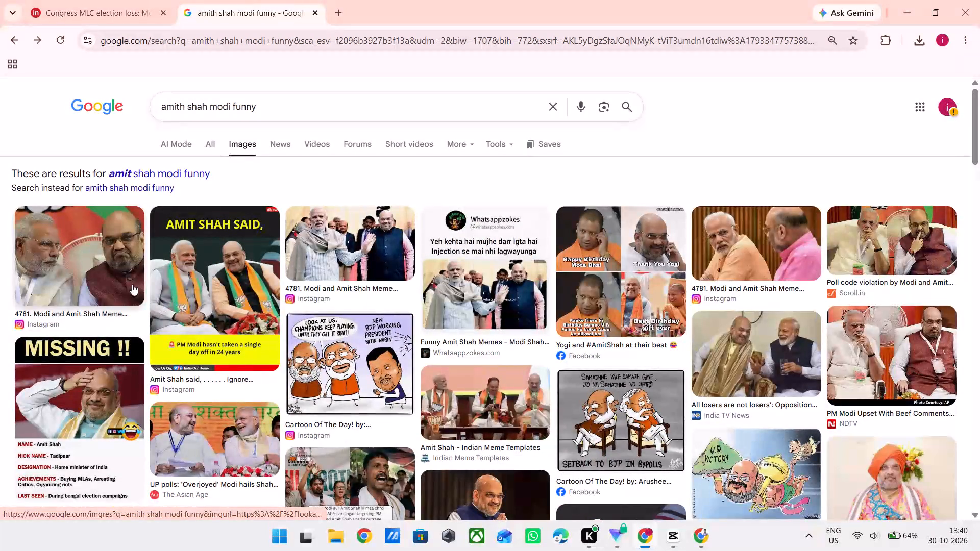
scroll(857, 332, "down", 2)
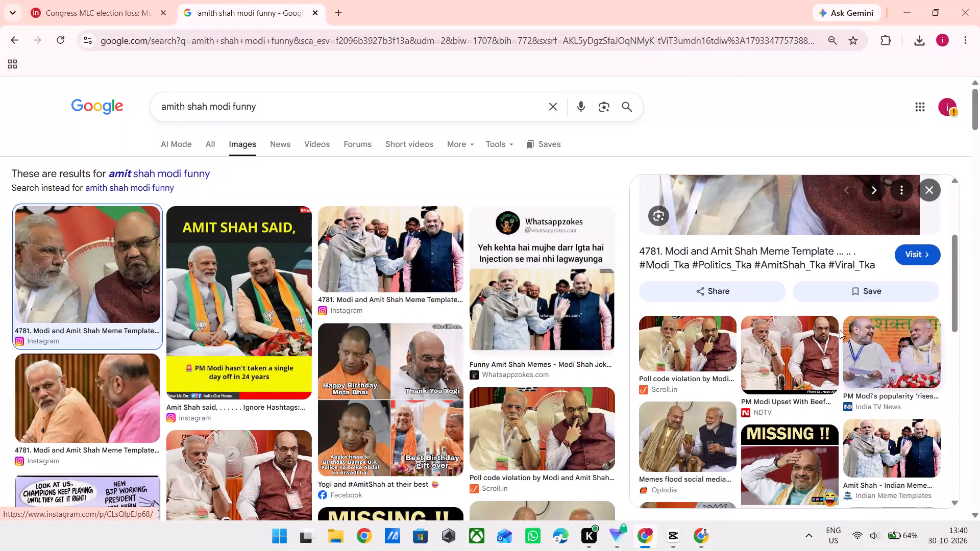
scroll(732, 343, "down", 3)
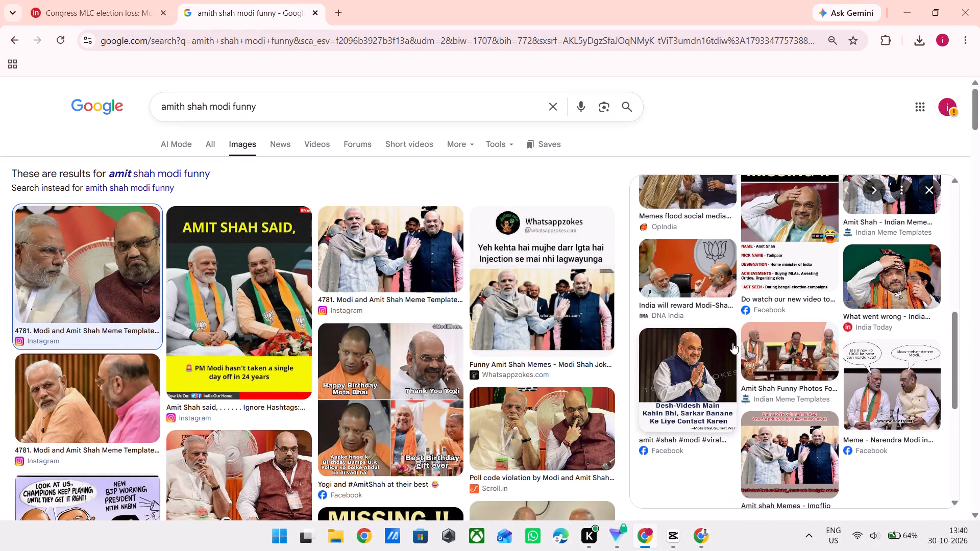
scroll(406, 371, "down", 1)
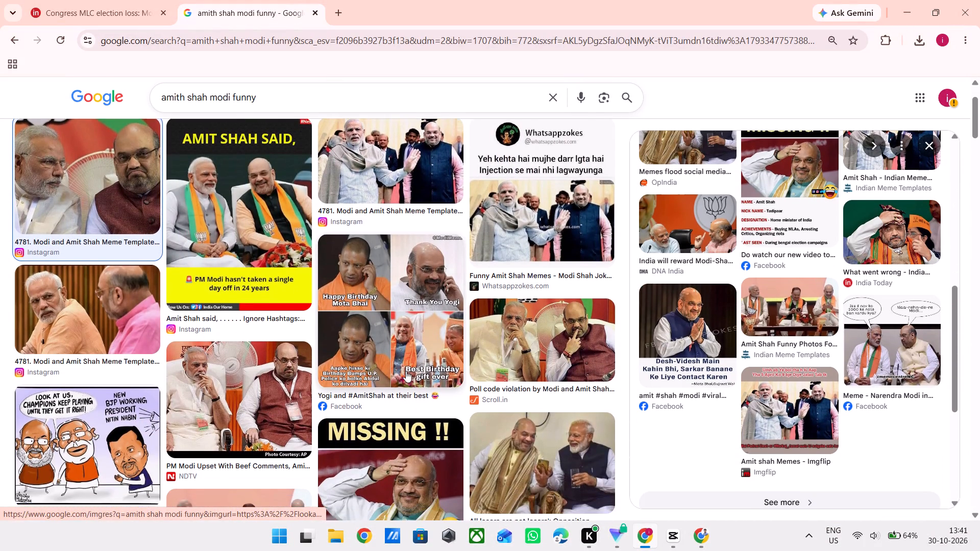
scroll(406, 371, "down", 1)
left_click(545, 306)
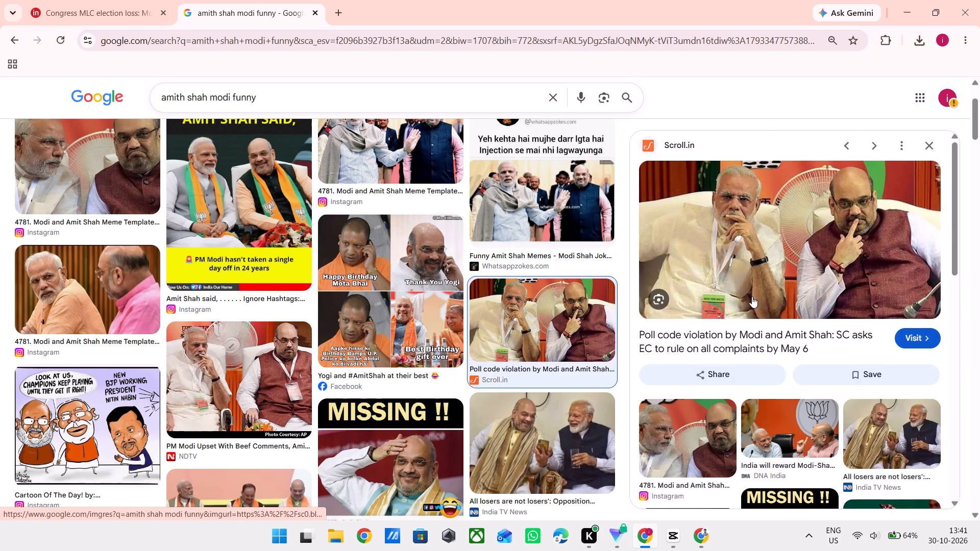
scroll(819, 302, "down", 1)
scroll(824, 355, "down", 3)
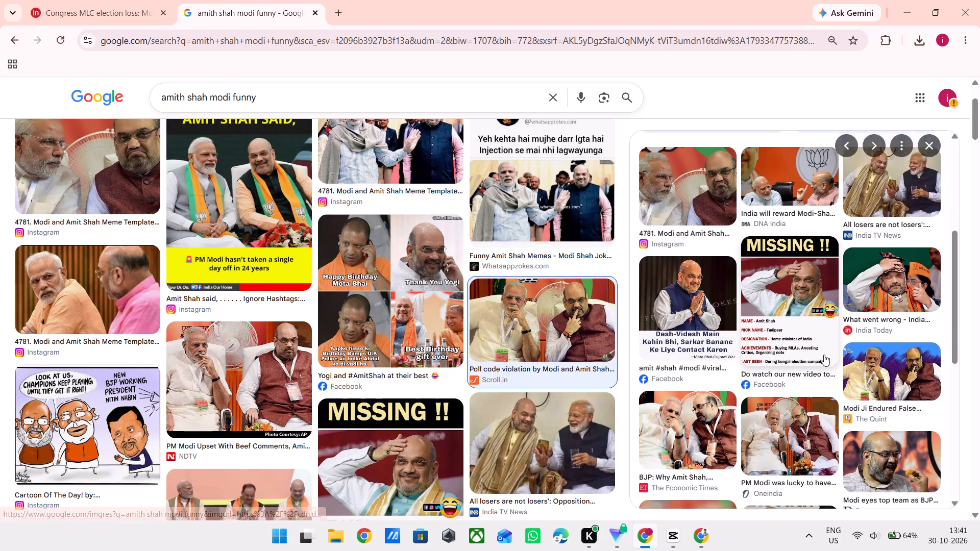
scroll(824, 355, "down", 1)
scroll(501, 441, "down", 1)
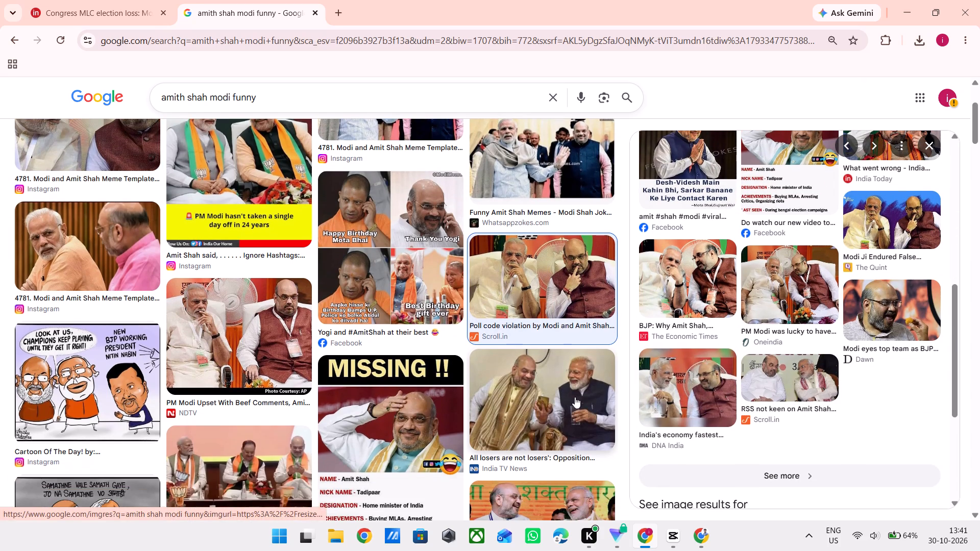
Through the India TV News photo's related images, open the Telegraph India picture of Modi and Amit Shah and save it to Downloads as images (5).
left_click(575, 397)
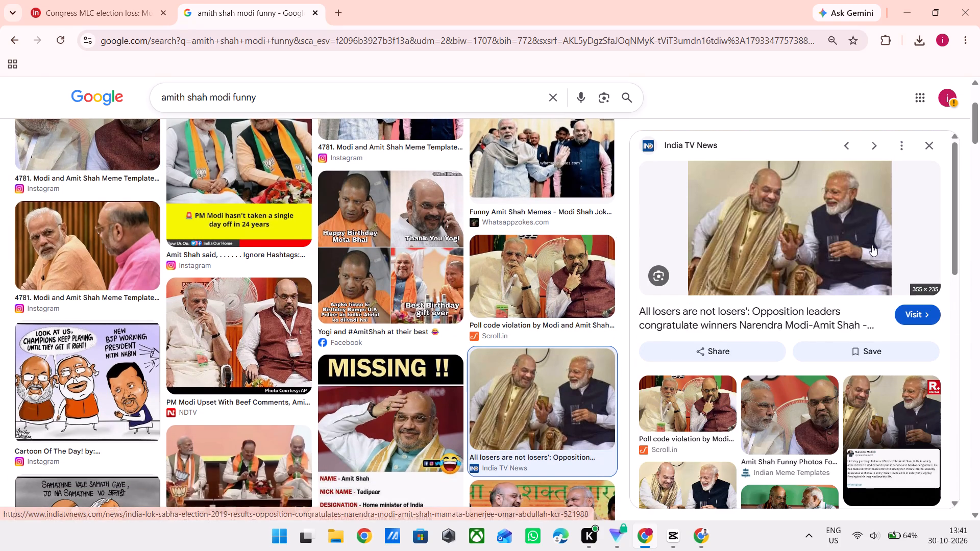
scroll(743, 339, "down", 1)
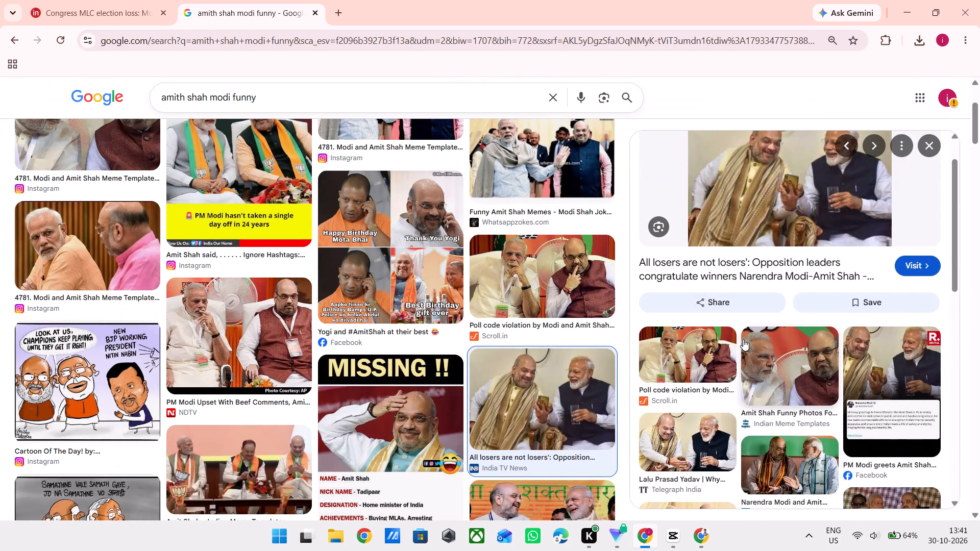
scroll(732, 371, "down", 1)
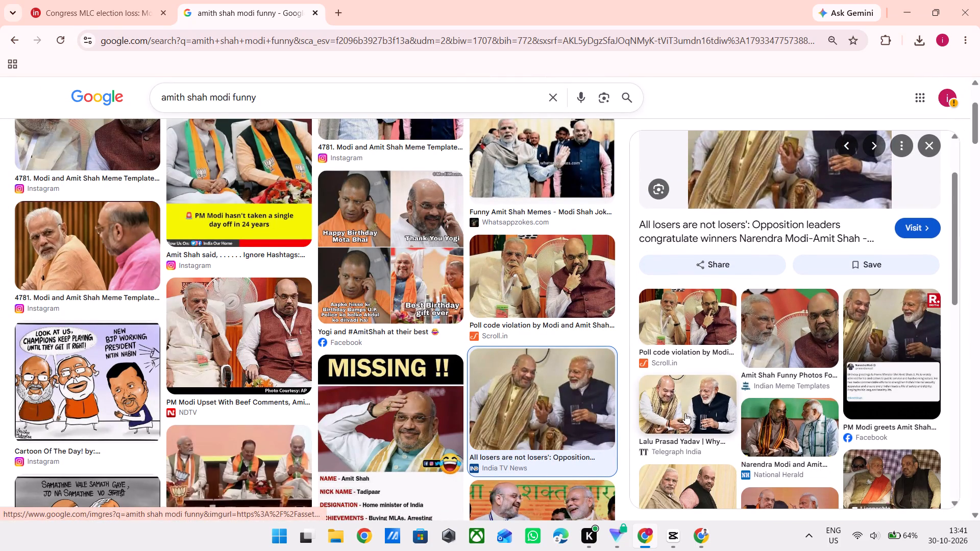
left_click(685, 413)
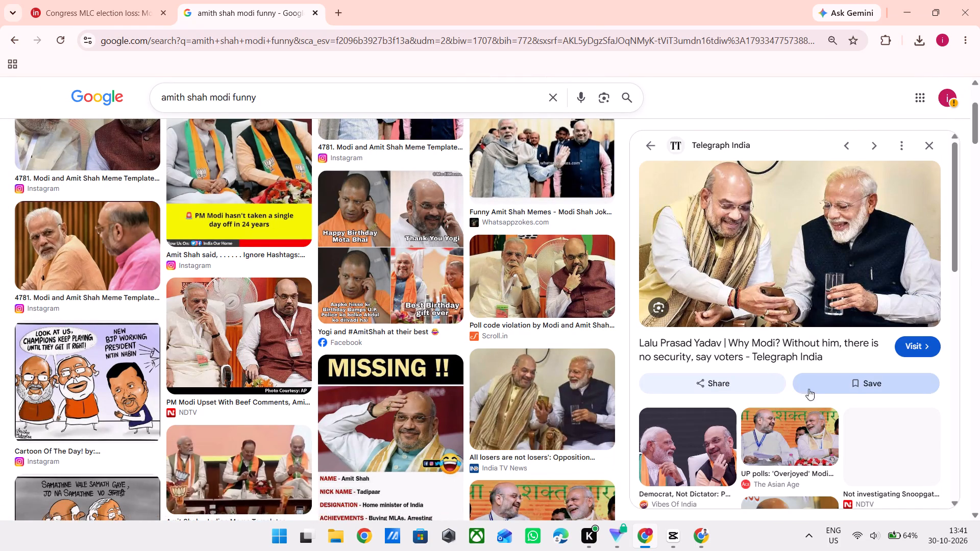
right_click(804, 255)
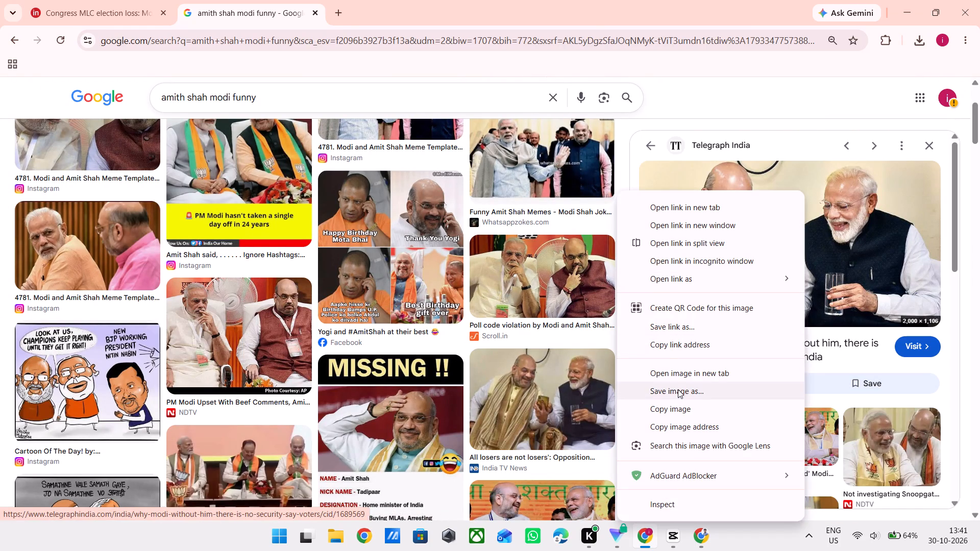
left_click(678, 391)
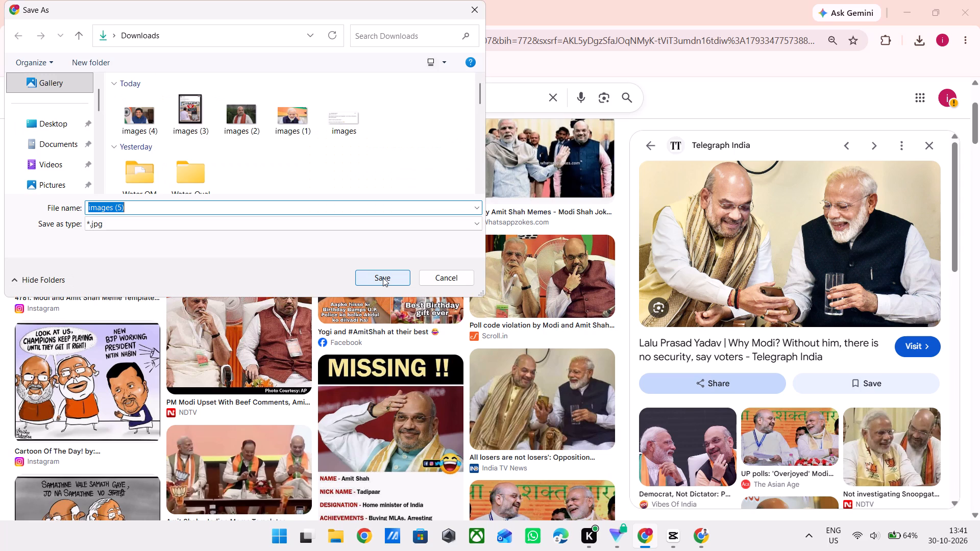
left_click(383, 278)
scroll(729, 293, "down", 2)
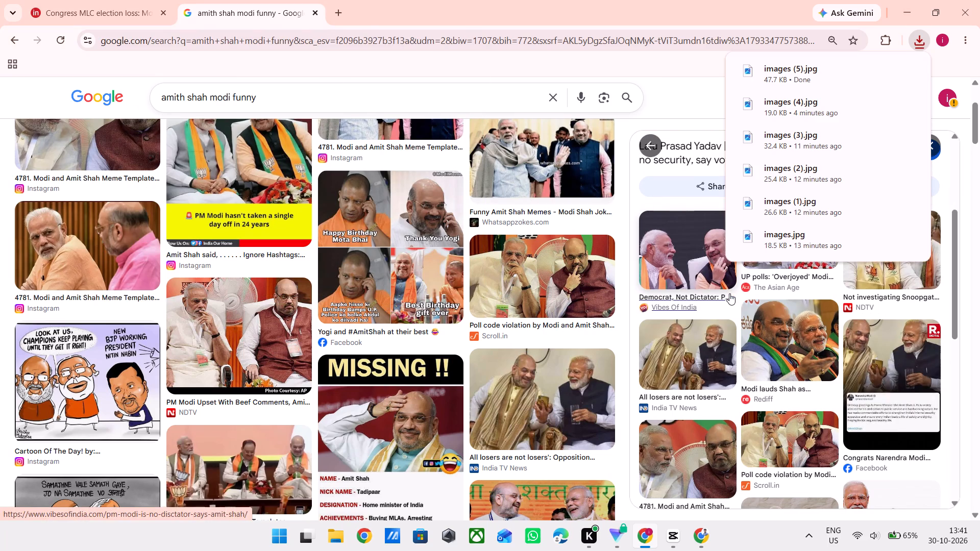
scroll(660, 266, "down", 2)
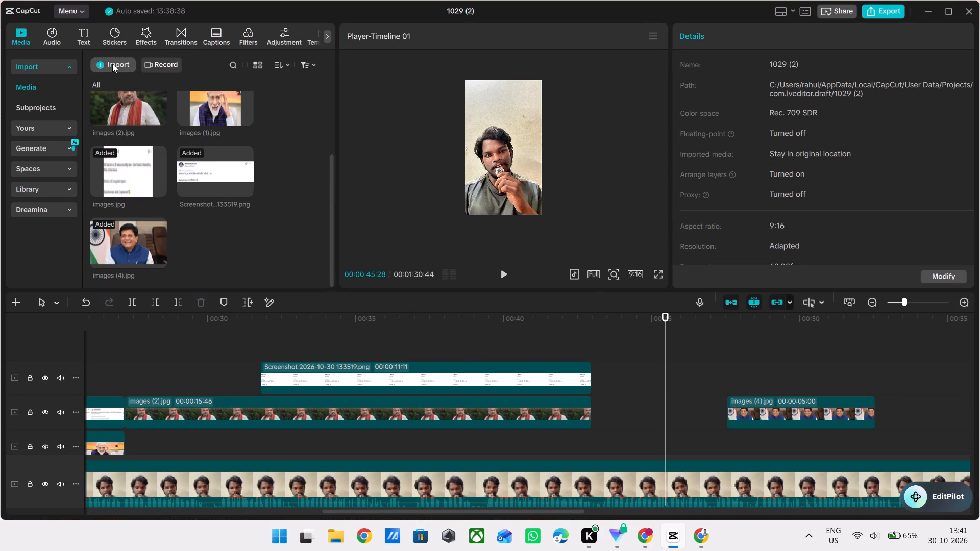
Import the Modi and Amit Shah photo images (5) from Downloads into the project media.
left_click(122, 64)
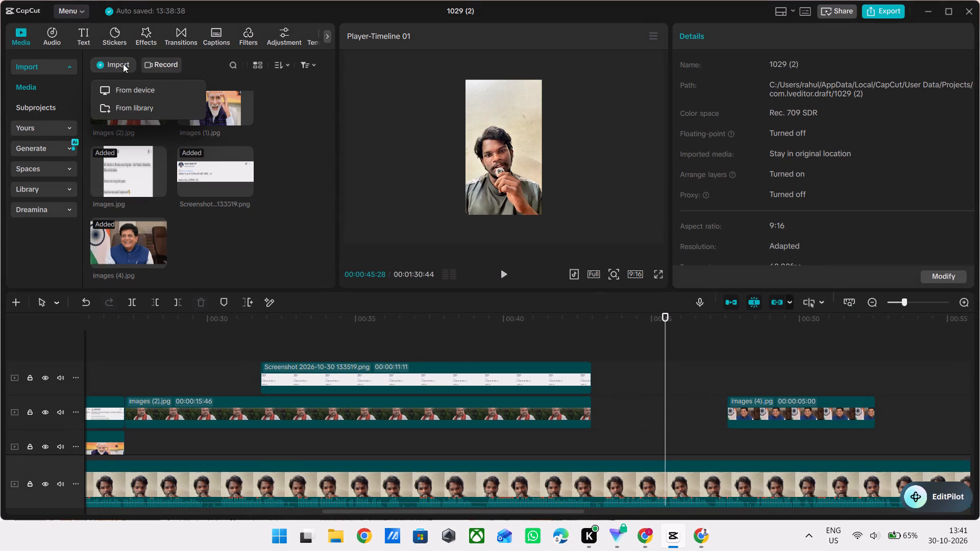
left_click(138, 84)
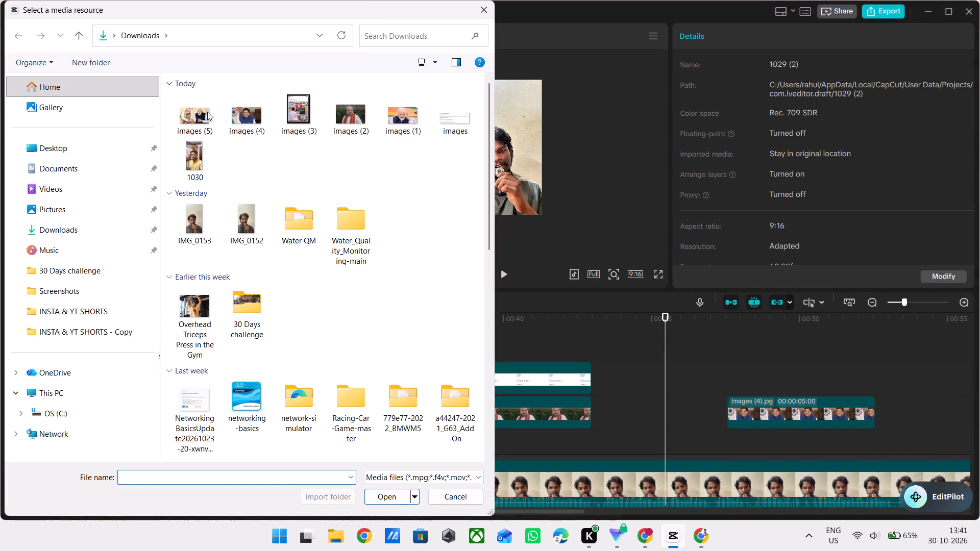
left_click(204, 126)
key("Return")
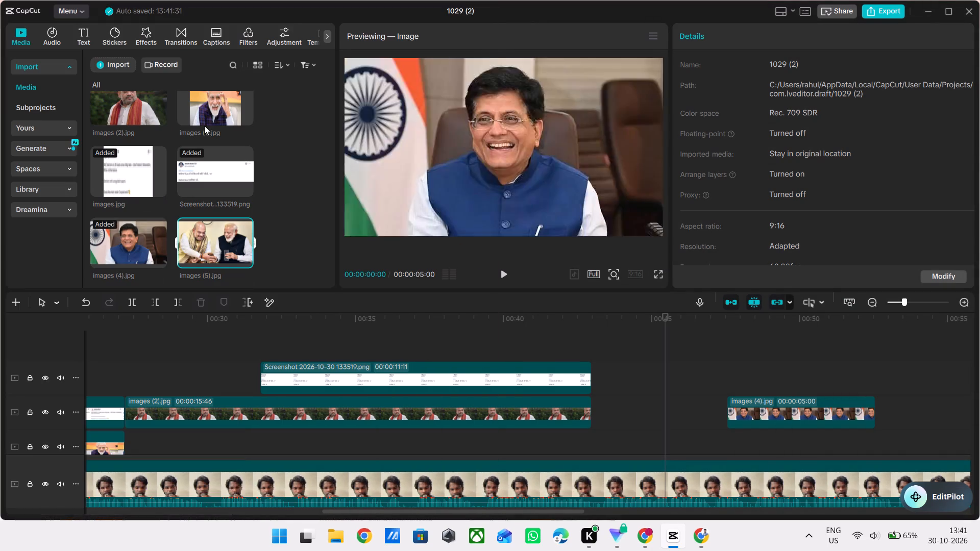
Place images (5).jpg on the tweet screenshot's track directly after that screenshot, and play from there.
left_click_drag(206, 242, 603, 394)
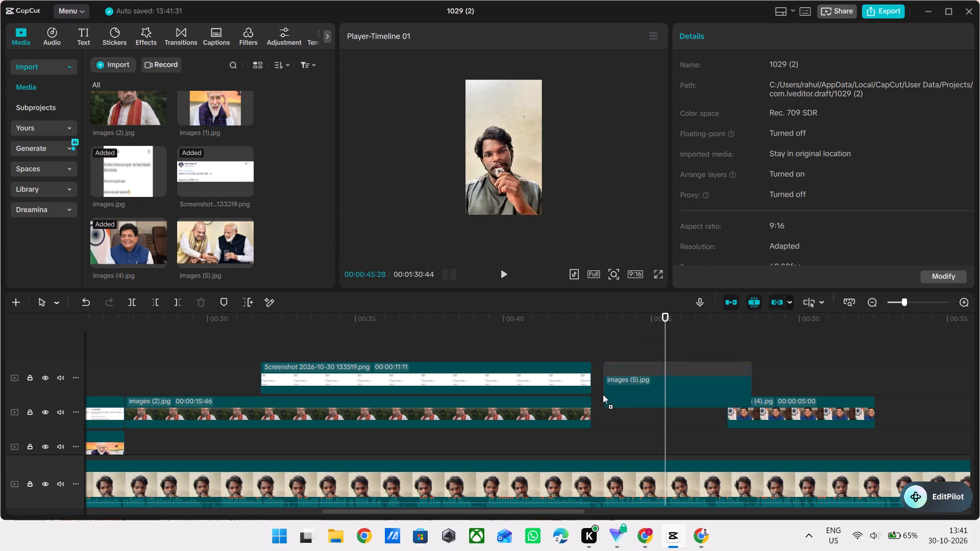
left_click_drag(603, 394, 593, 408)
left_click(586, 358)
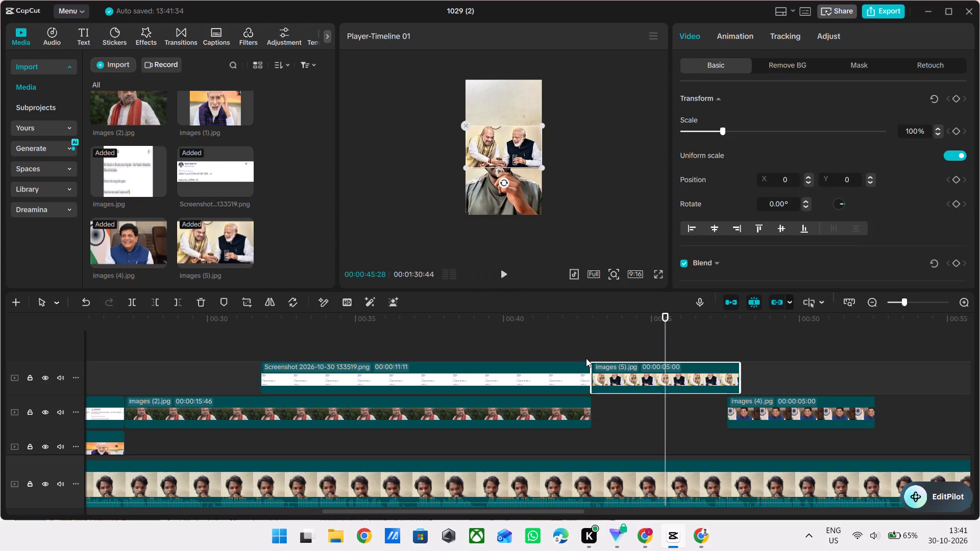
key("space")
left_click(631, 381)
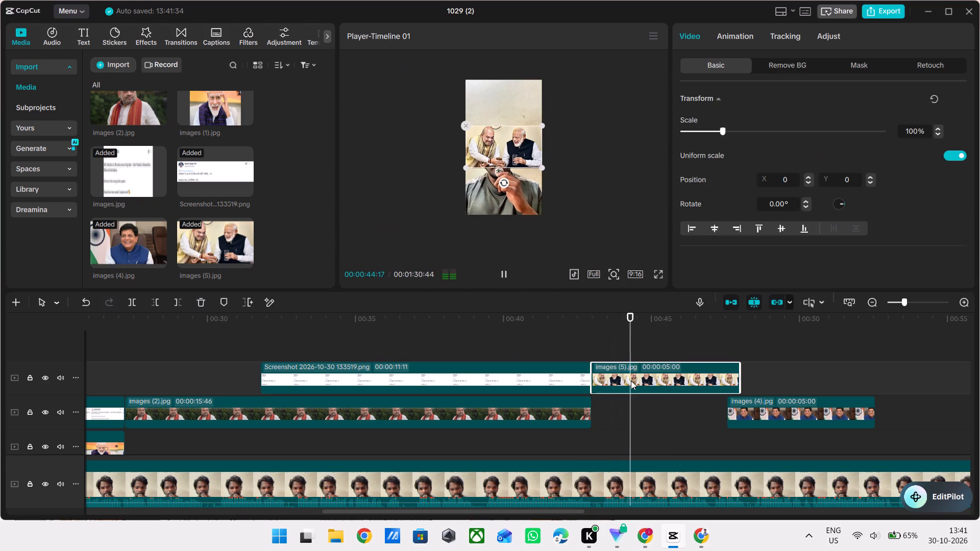
Extend the Amit Shah clip images (2).jpg to the start of images (4).jpg and split it at 00:00:42:59, where the tweet screenshot ends.
left_click(572, 411)
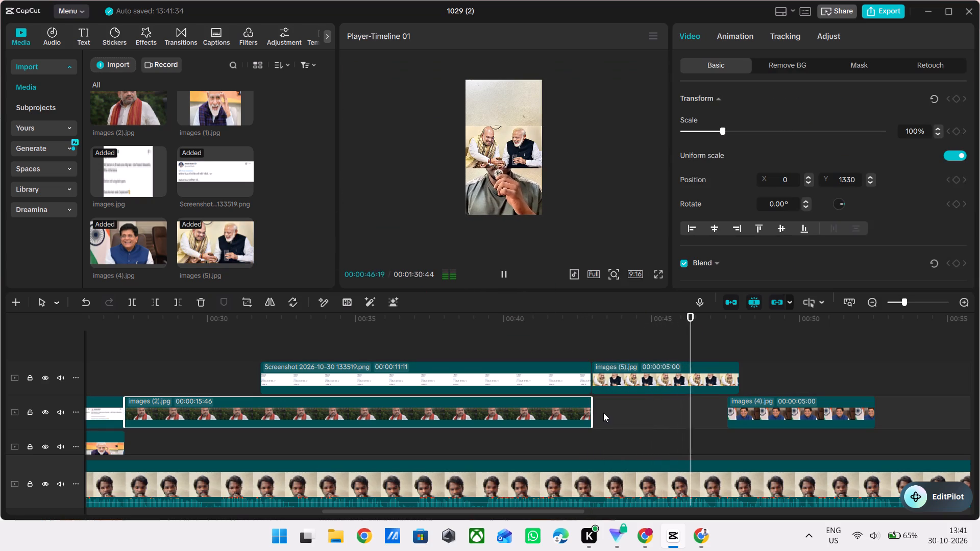
left_click_drag(594, 411, 734, 399)
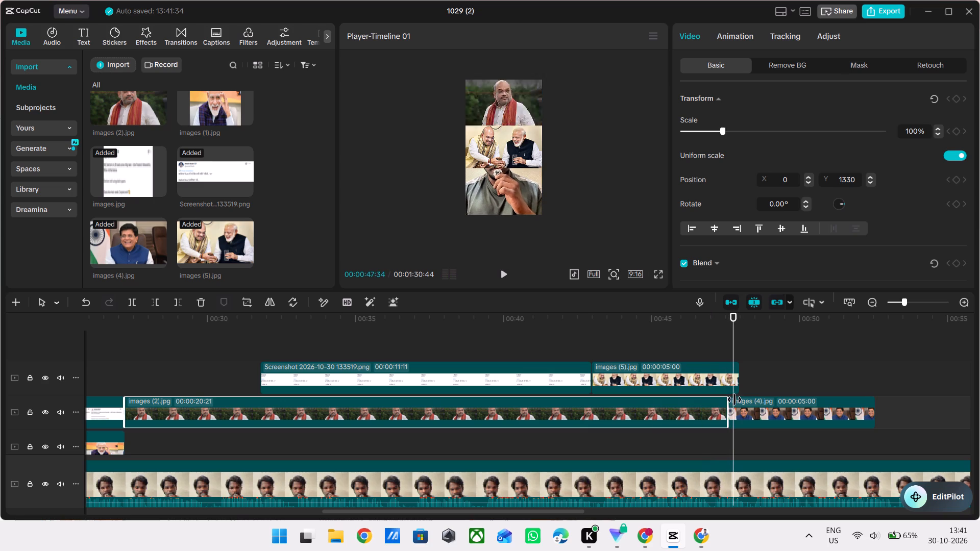
left_click_drag(734, 399, 737, 399)
left_click(598, 323)
left_click_drag(598, 323, 593, 324)
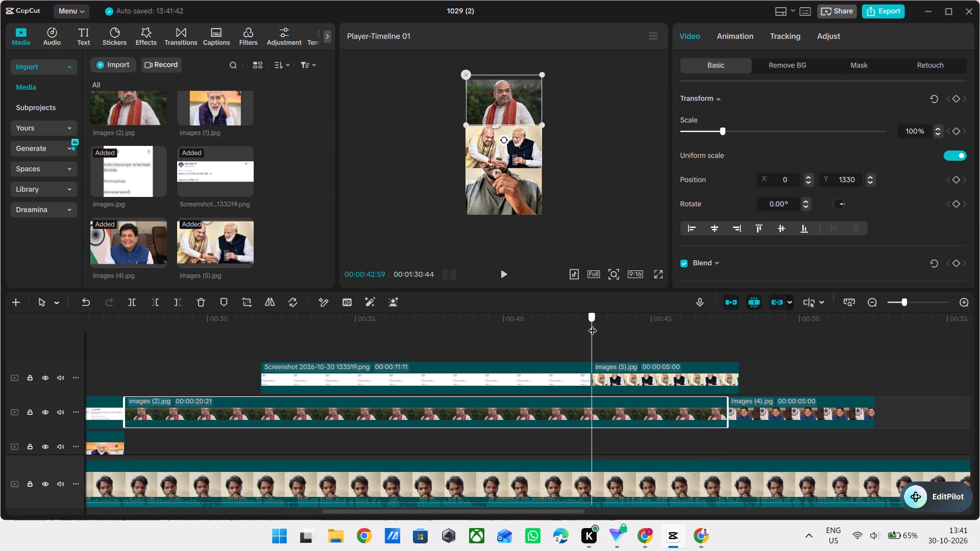
left_click_drag(593, 324, 592, 324)
left_click(618, 416)
left_click(139, 303)
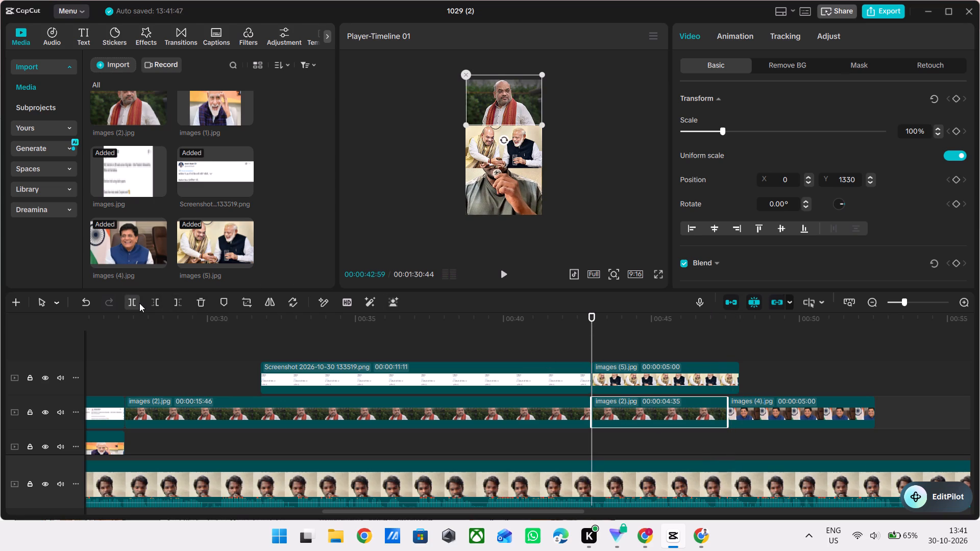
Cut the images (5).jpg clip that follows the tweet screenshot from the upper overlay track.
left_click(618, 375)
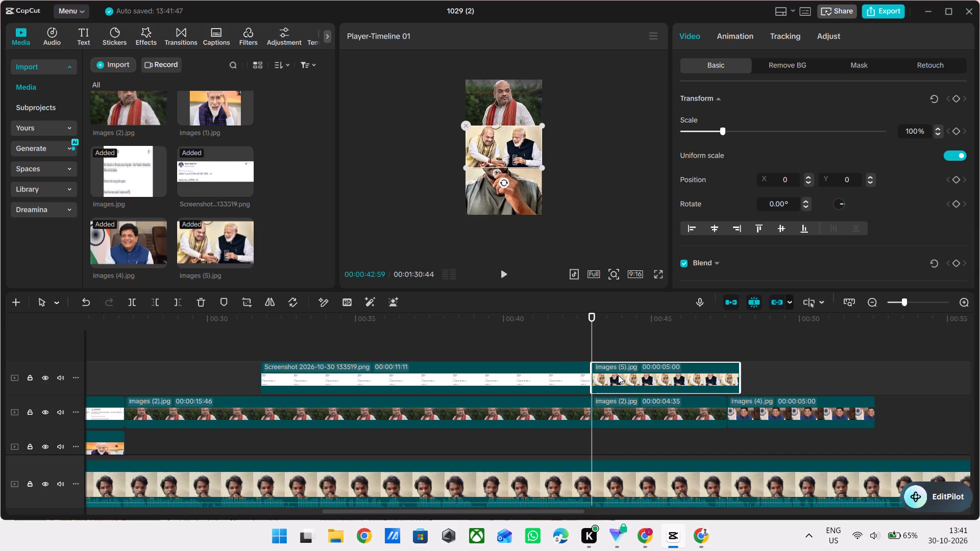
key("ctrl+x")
Replace the split-off second piece of images (2).jpg with images (5).jpg, keeping the original video effect.
scroll(167, 220, "down", 1)
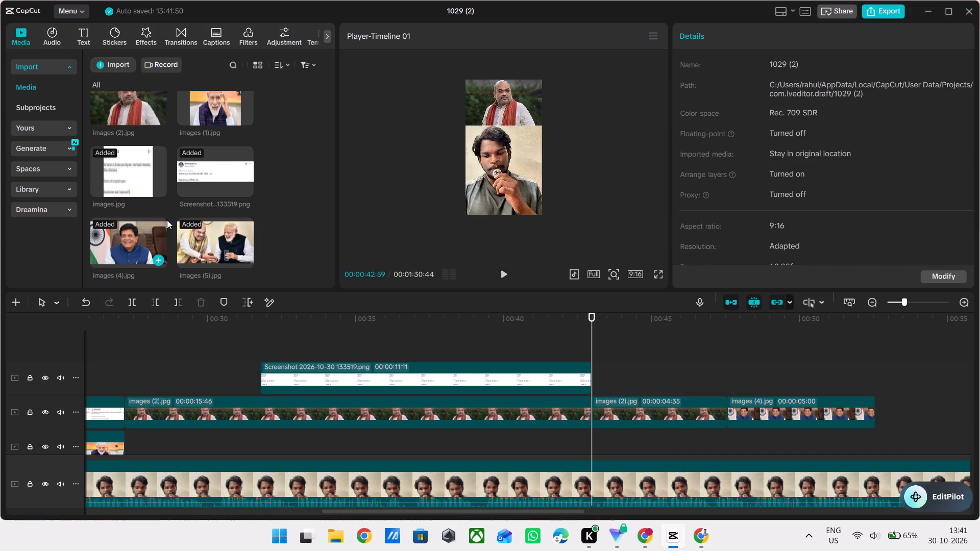
scroll(167, 220, "down", 1)
left_click_drag(210, 234, 624, 404)
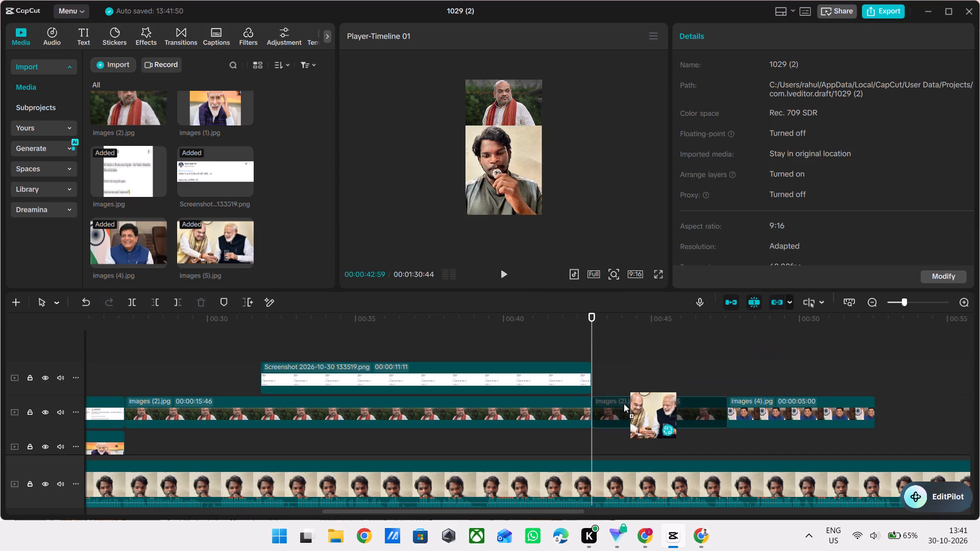
left_click_drag(624, 404, 623, 404)
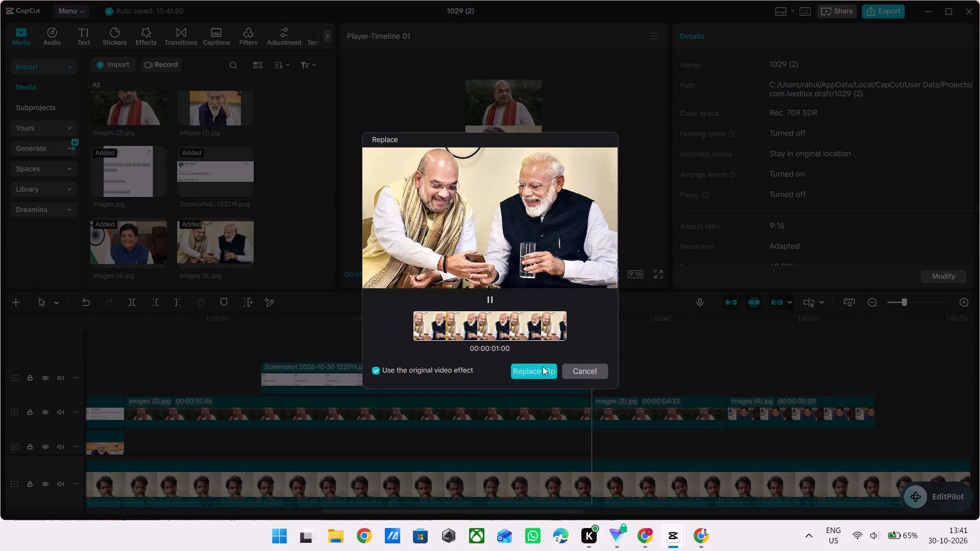
left_click(543, 367)
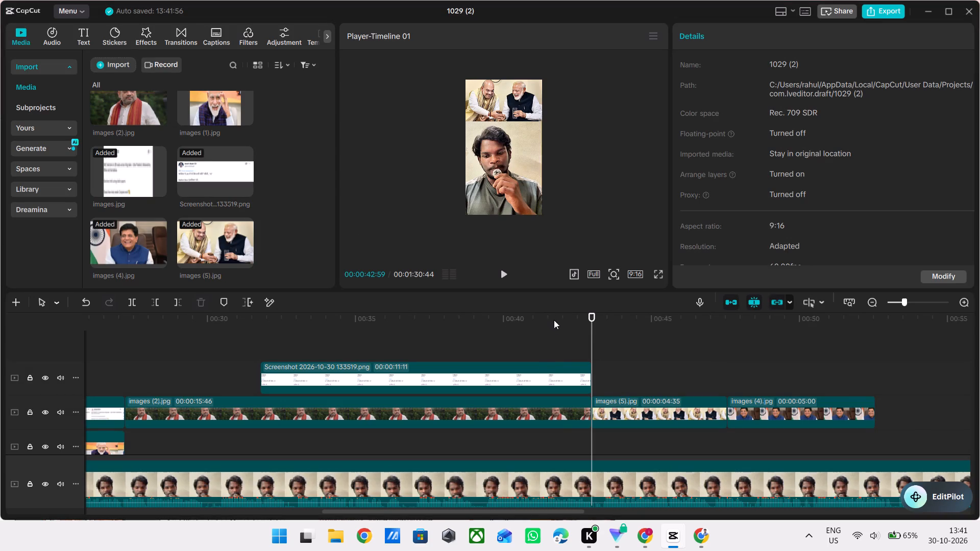
Enlarge the Modi-Shah overlay images (5).jpg to about 119% scale at the top of the frame.
left_click(558, 330)
key("space")
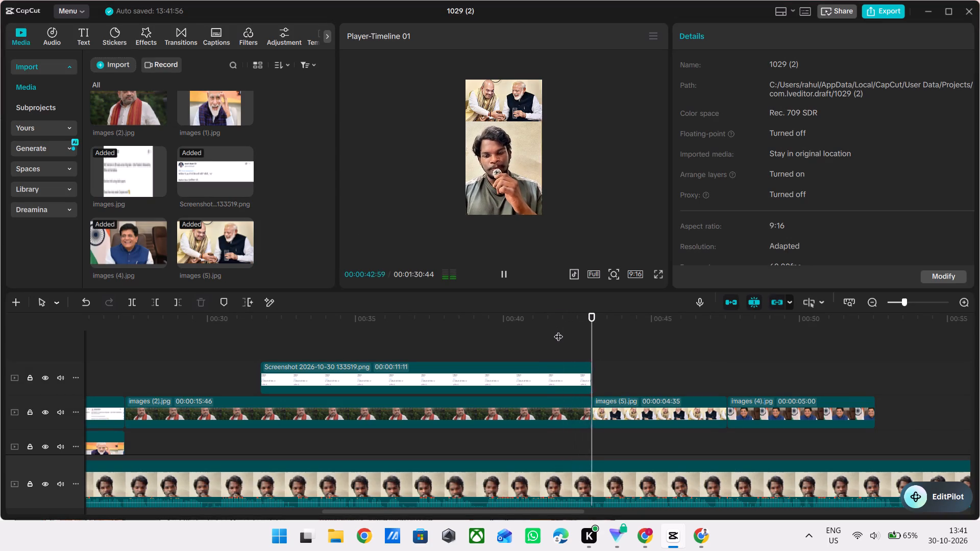
key("space")
left_click(654, 416)
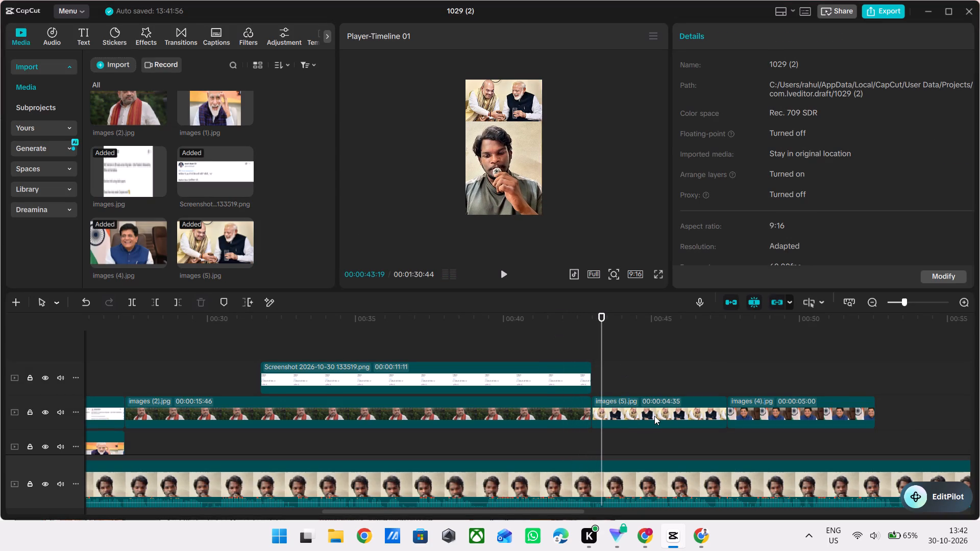
left_click_drag(544, 120, 553, 124)
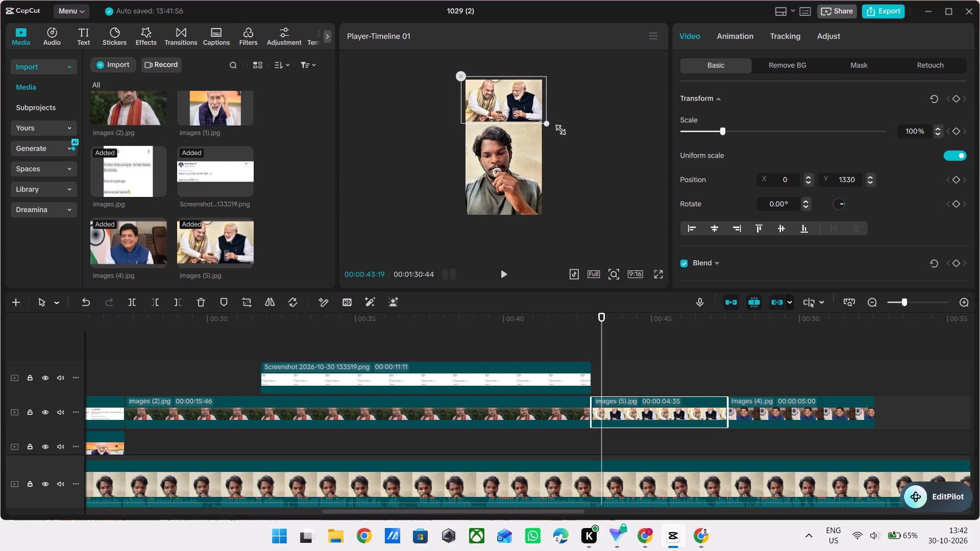
left_click_drag(553, 124, 556, 125)
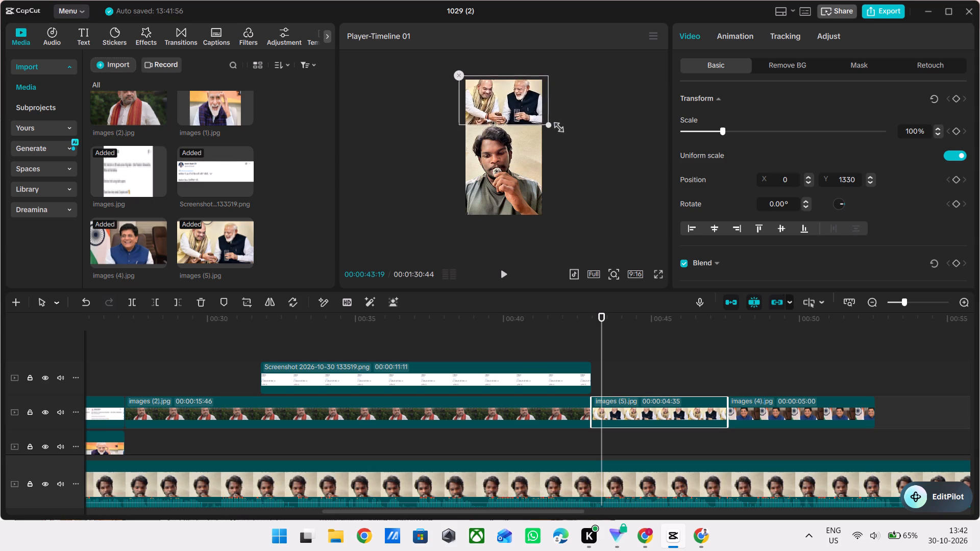
left_click_drag(556, 125, 557, 125)
left_click(527, 101)
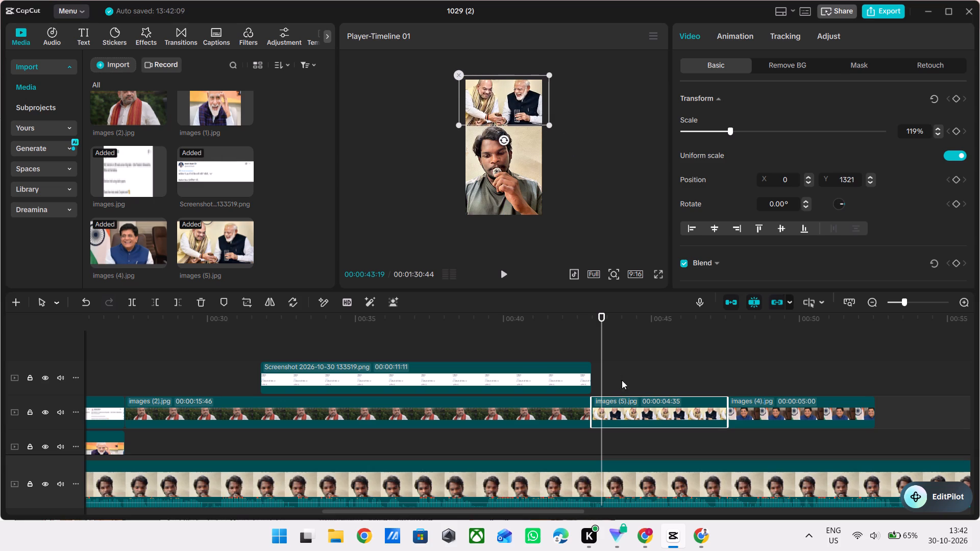
Preview the video full screen from the Modi-Shah overlay at 00:00:44:31 onward.
left_click(637, 368)
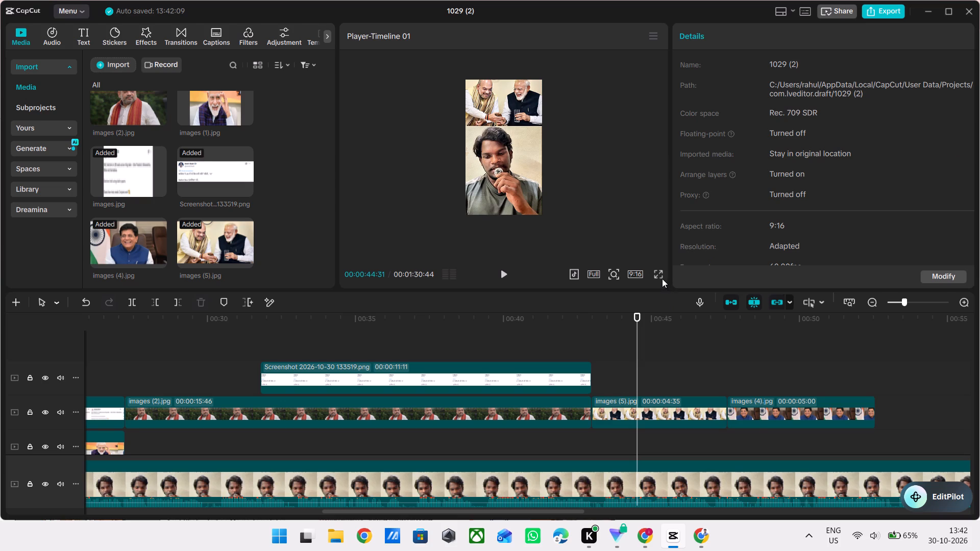
left_click(661, 277)
key("space")
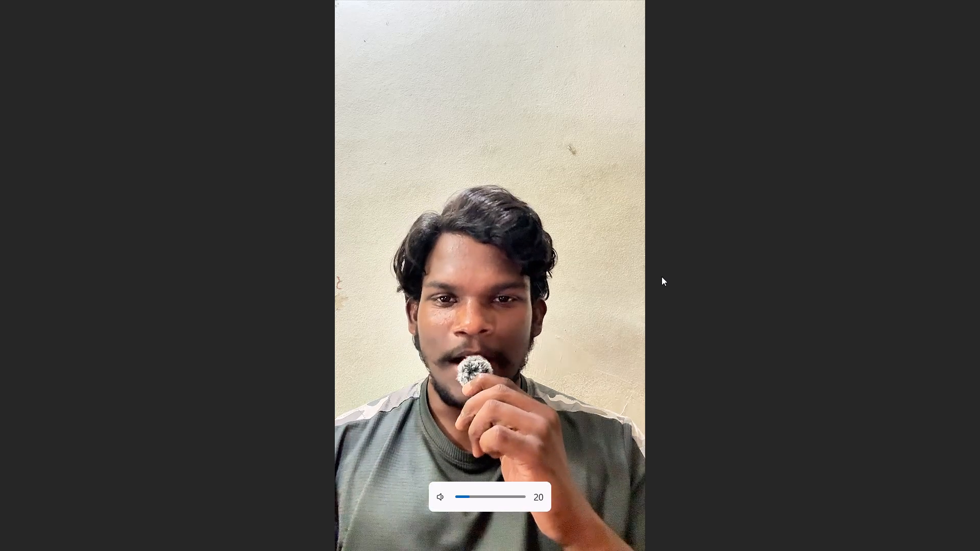
key("Escape")
Replay the video from the start to review the overlay timing, going full screen for the Amit Shah tweet section.
double_click(499, 356)
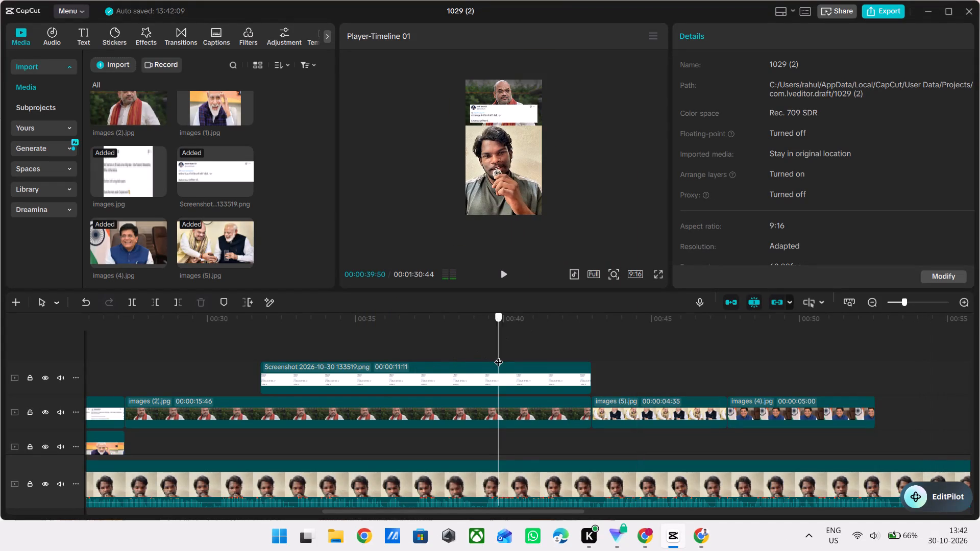
left_click(518, 345)
left_click_drag(518, 345, 257, 368)
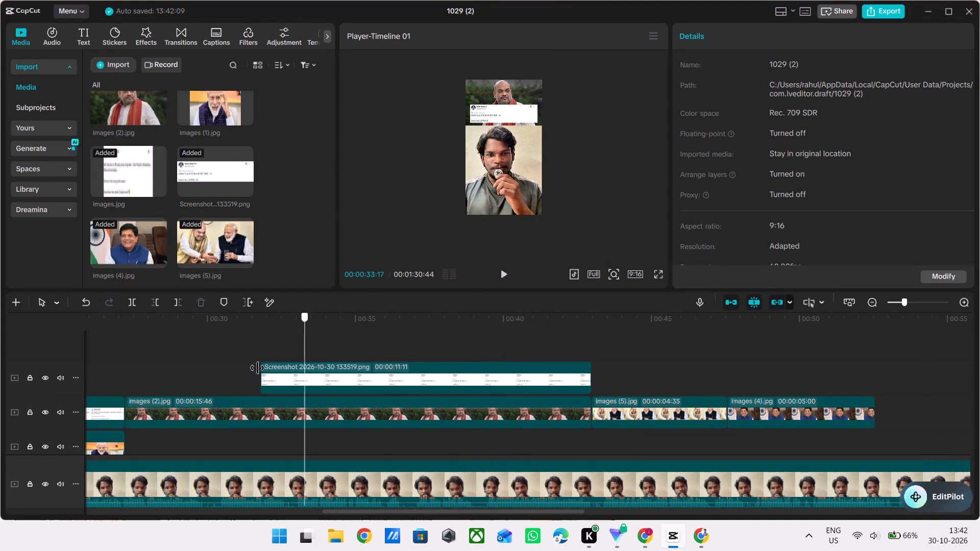
left_click_drag(257, 368, 77, 398)
key("space")
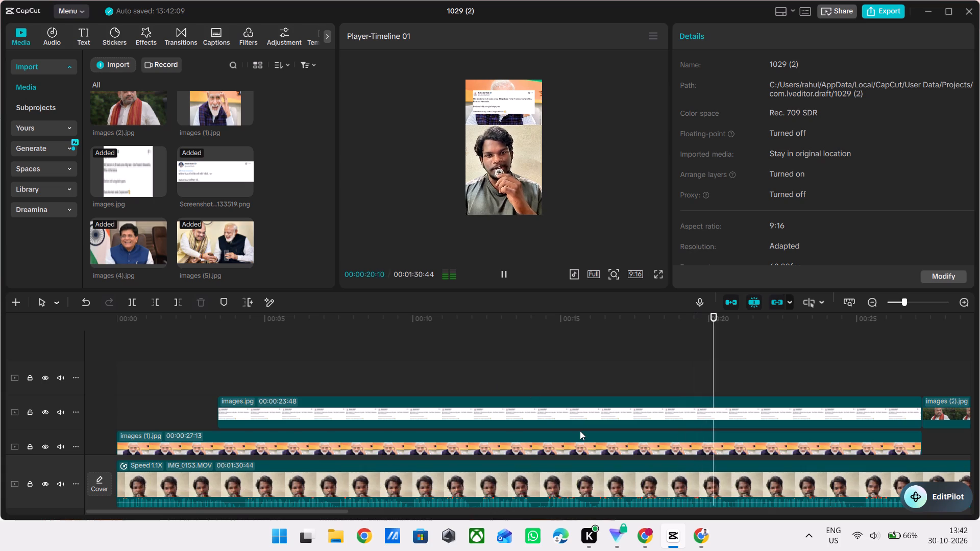
scroll(580, 431, "down", 6, "ctrl")
scroll(336, 436, "up", 2, "ctrl")
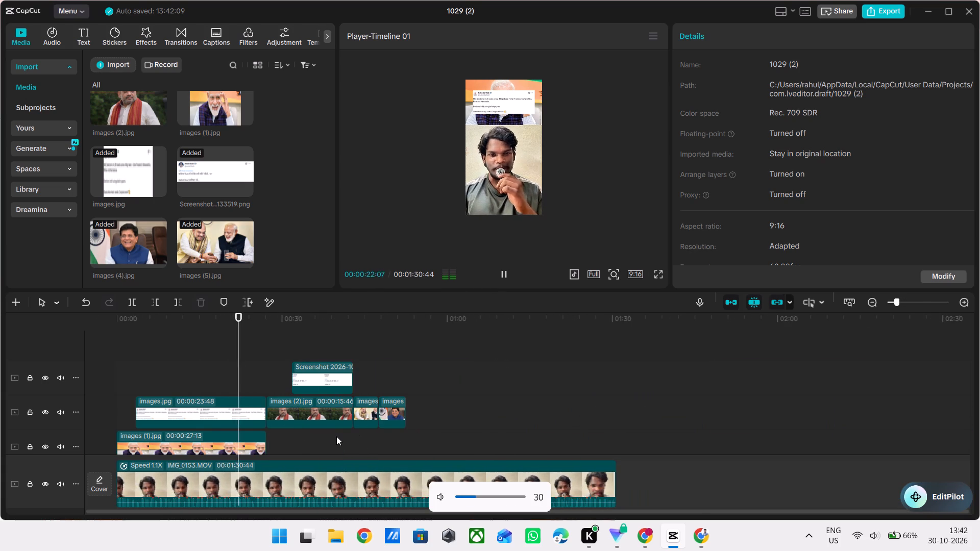
scroll(336, 436, "up", 3, "ctrl")
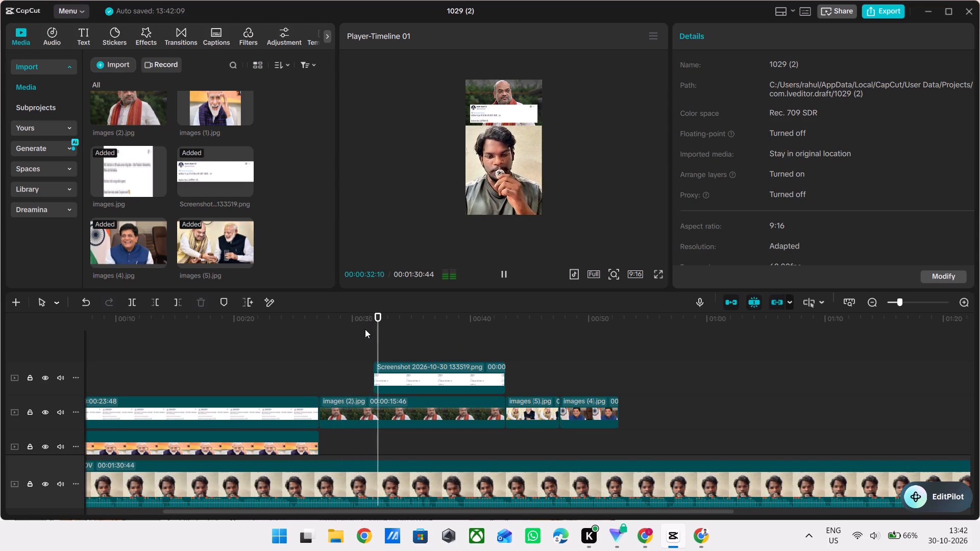
left_click(659, 273)
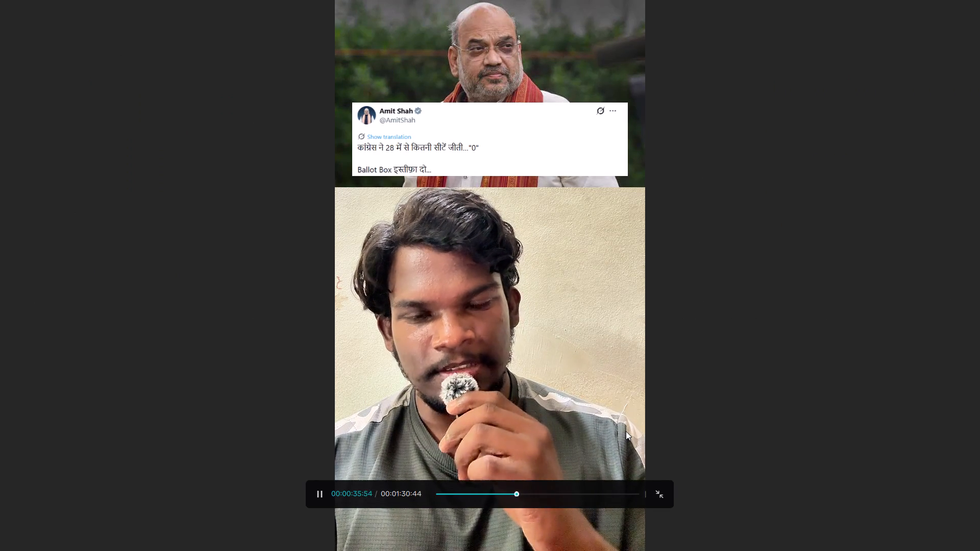
key("space")
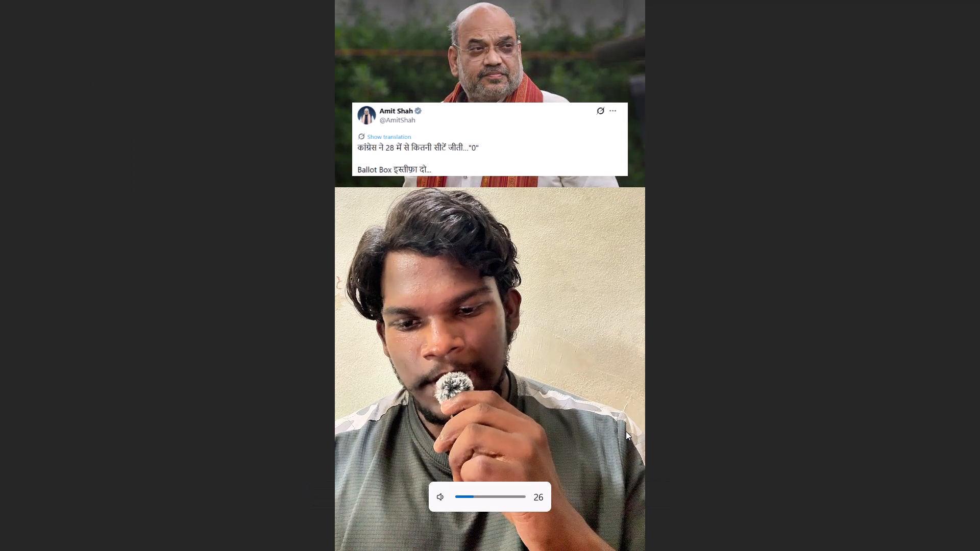
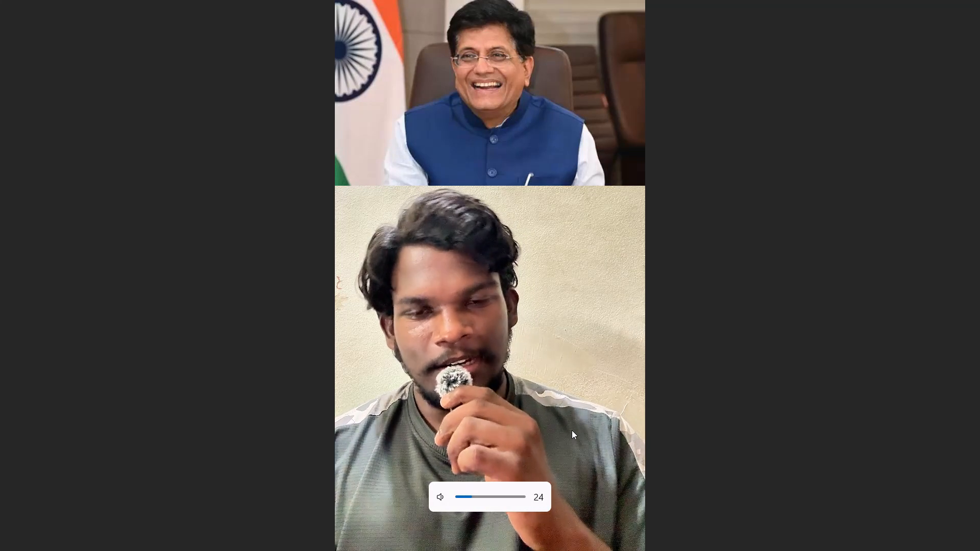
Exit the full-screen preview and trim the end of the Piyush Goyal overlay images (4).jpg to 00:00:51:48.
key("Escape")
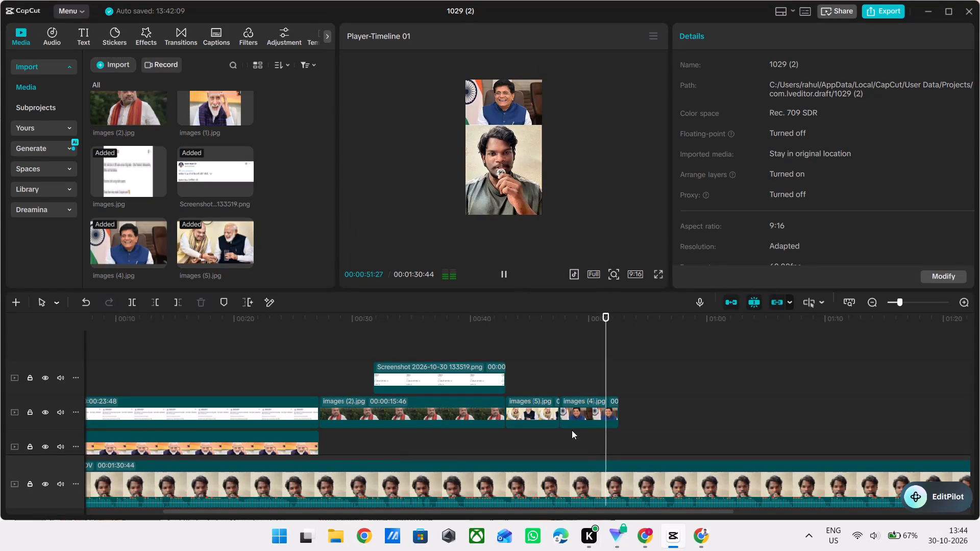
key("space")
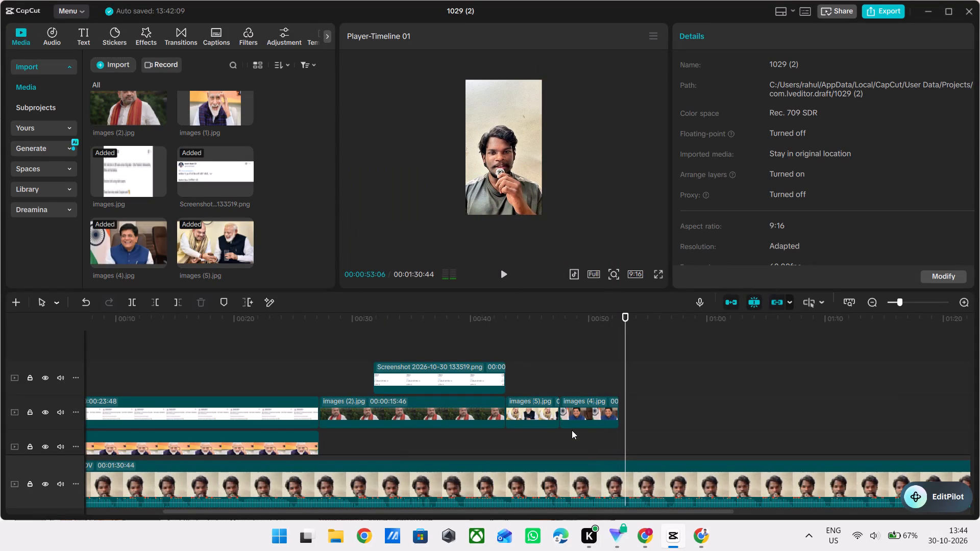
left_click(601, 350)
key("space")
key("space")
scroll(601, 350, "up", 4, "ctrl")
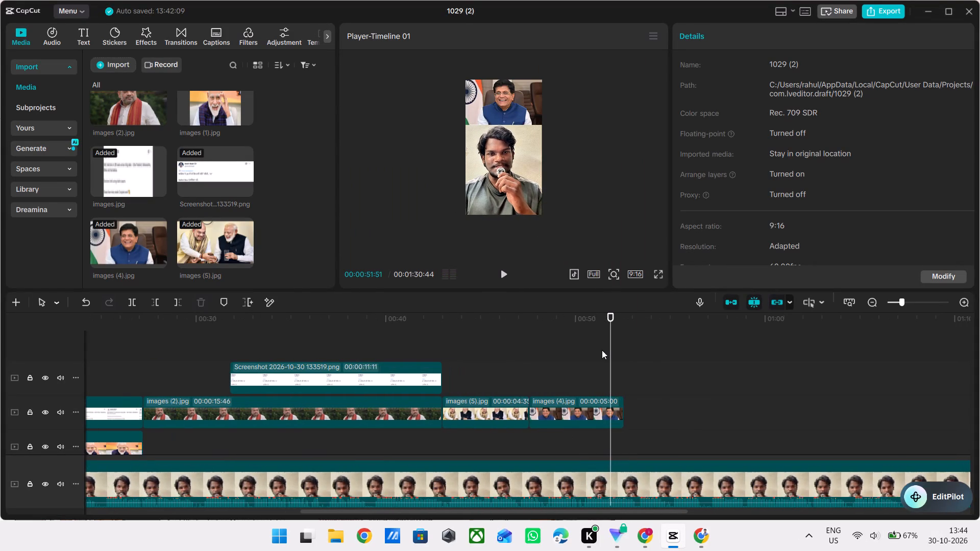
scroll(602, 350, "up", 7, "ctrl")
left_click(510, 343)
key("space")
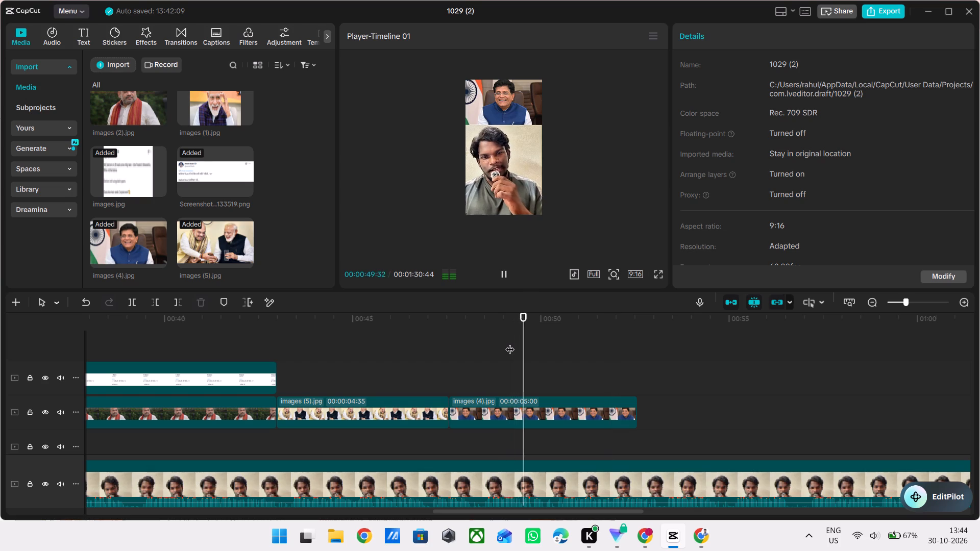
key("space")
key("space")
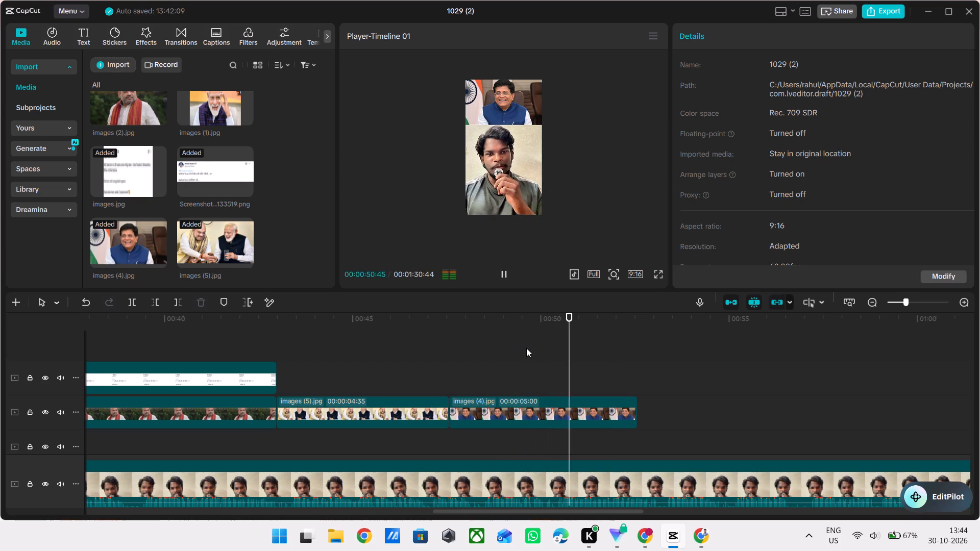
key("space")
key("space")
key("space")
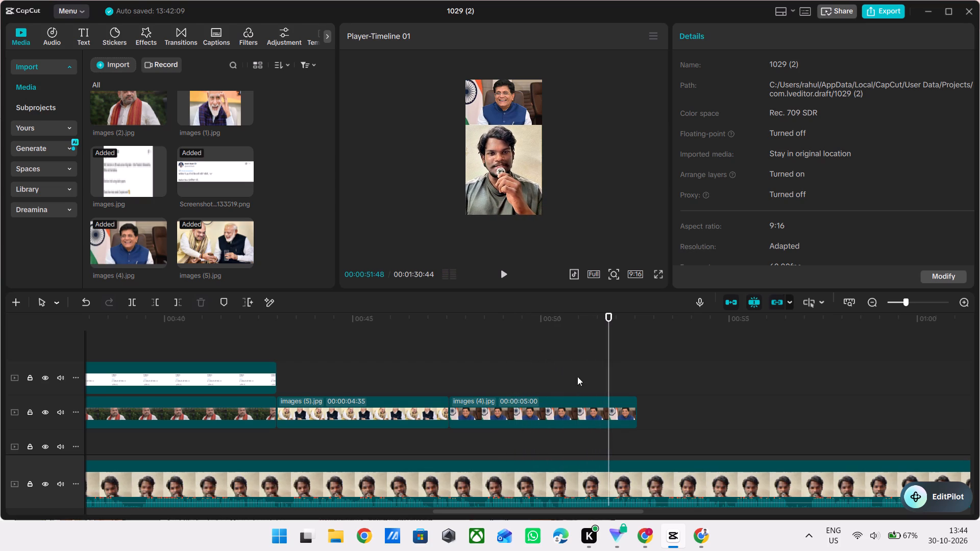
left_click(605, 412)
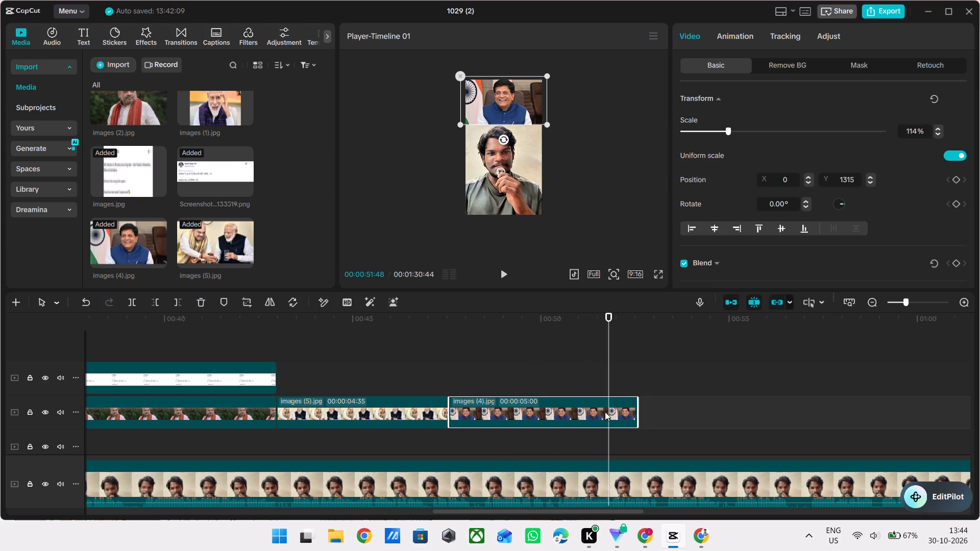
left_click(178, 297)
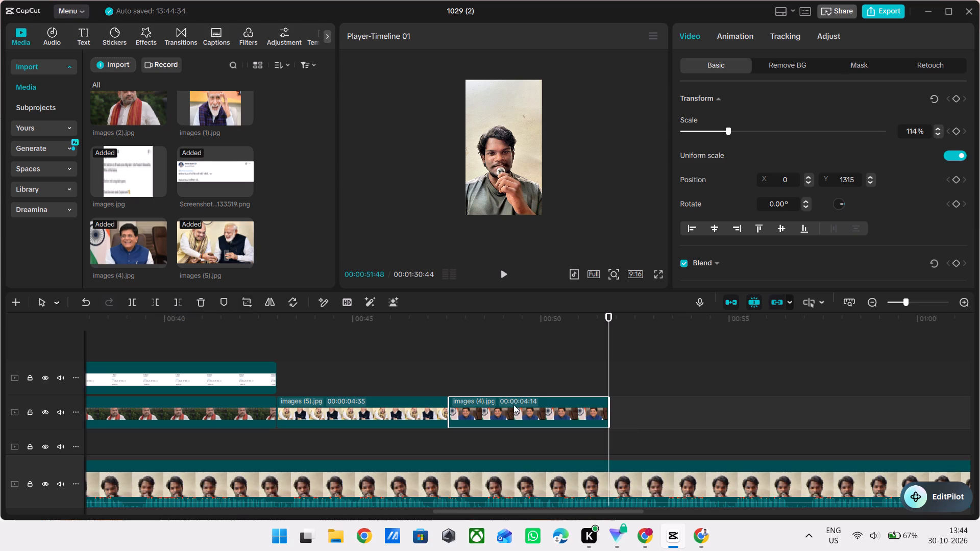
left_click(570, 381)
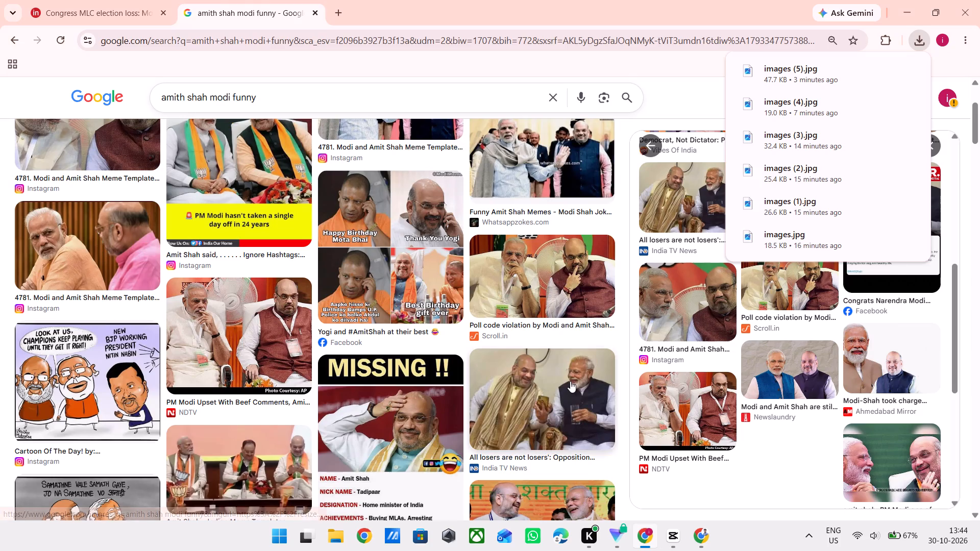
Switch to Chrome and search Google Images for "zero check karlo".
left_click(553, 99)
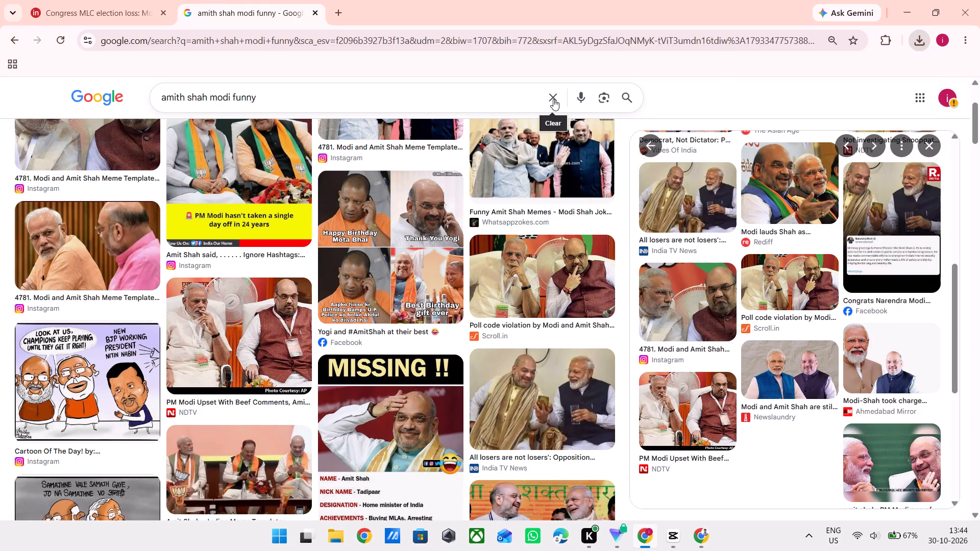
type("zer")
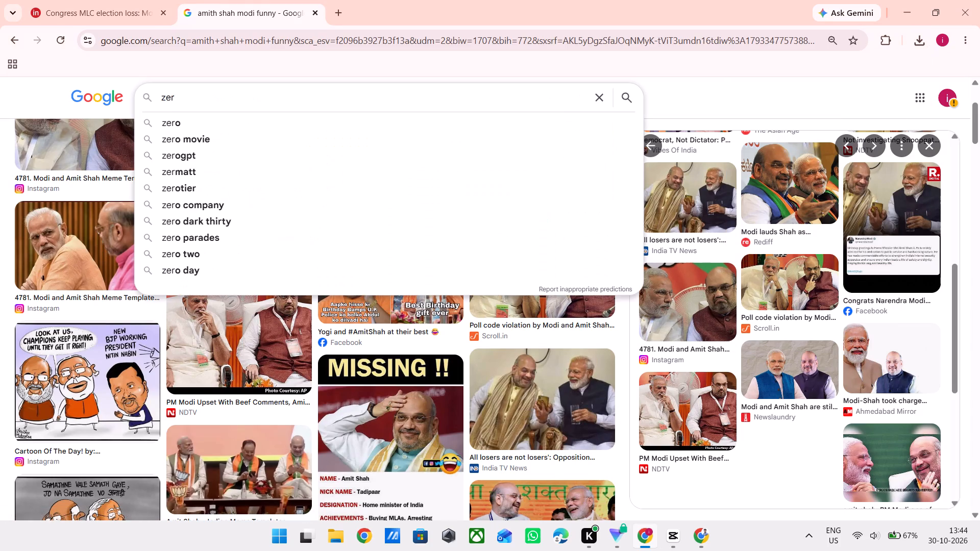
type("o chec")
type("k")
key("space")
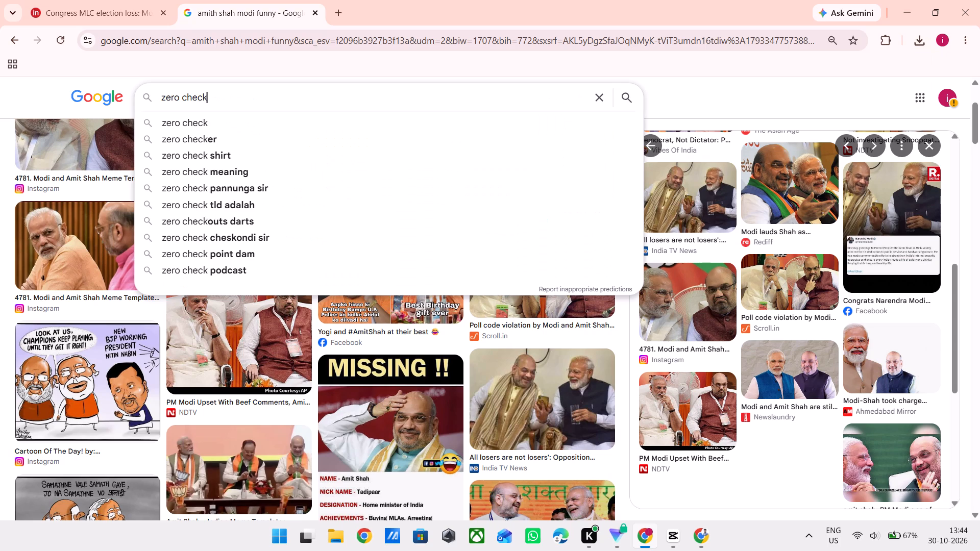
type("kar")
key("l")
key("u")
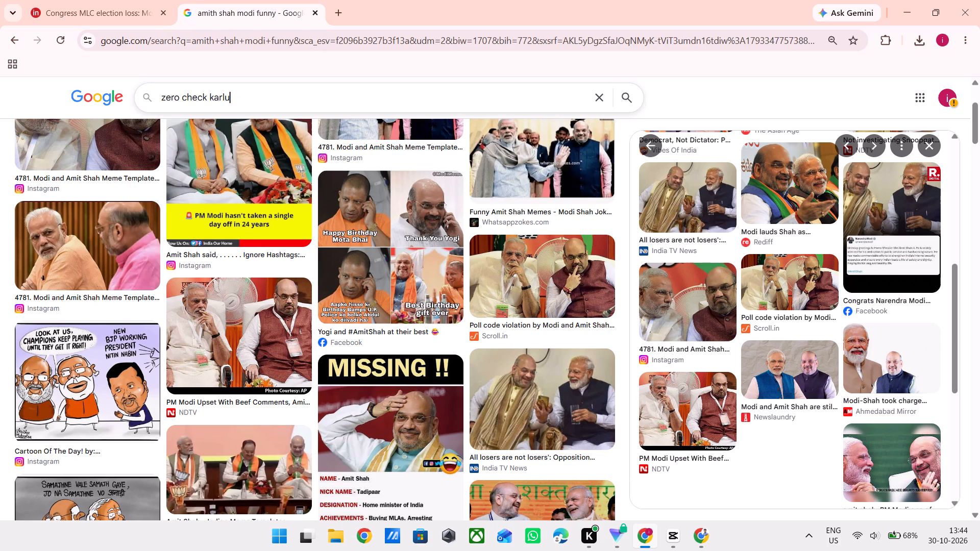
key("Return")
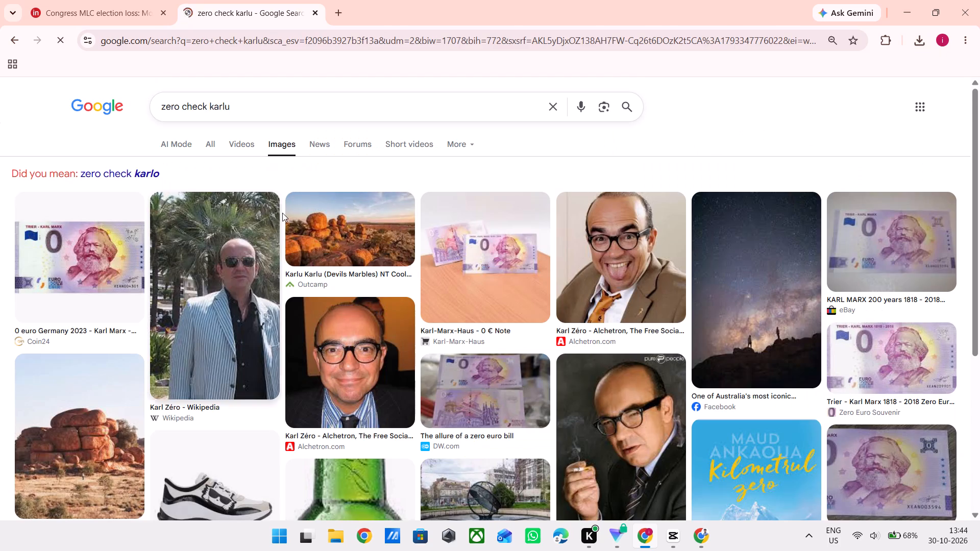
left_click(307, 110)
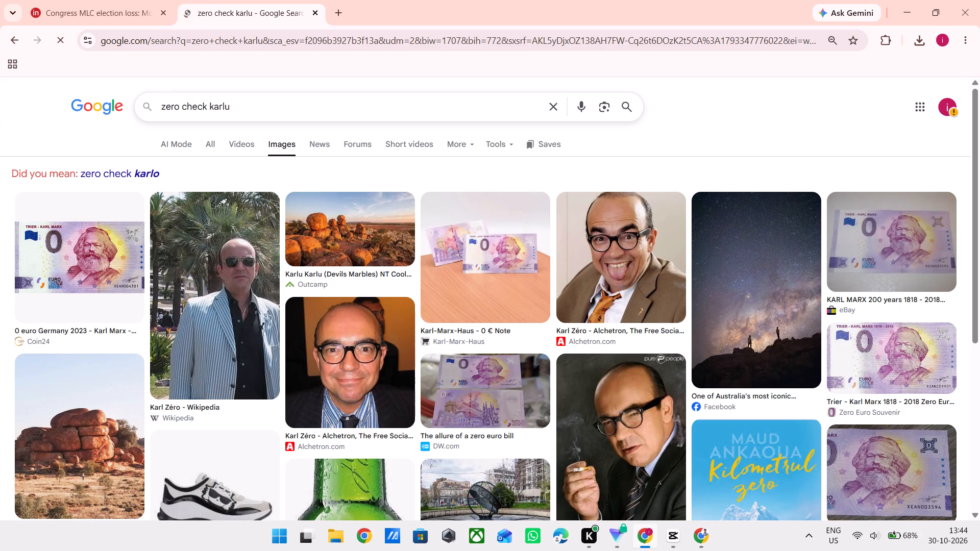
key("BackSpace")
key("0")
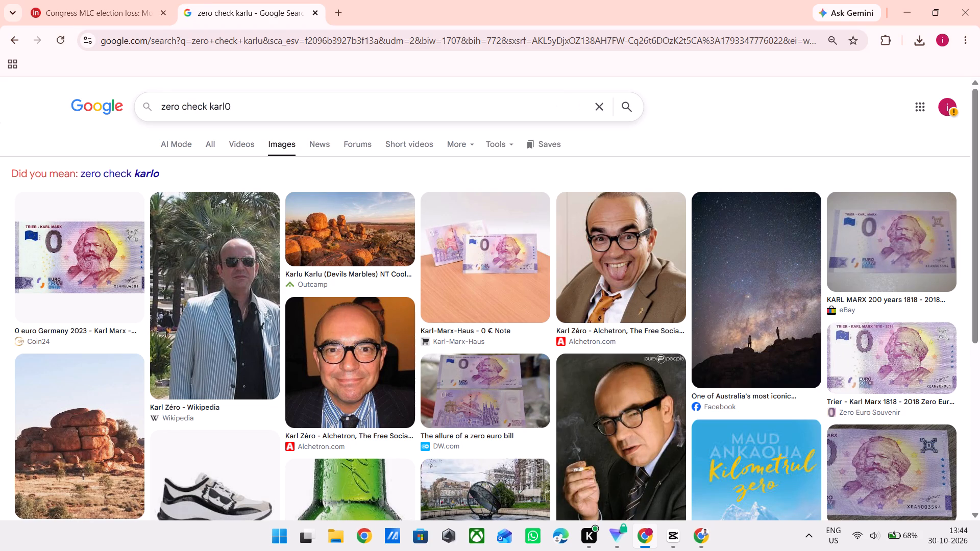
key("BackSpace")
key("o")
key("Return")
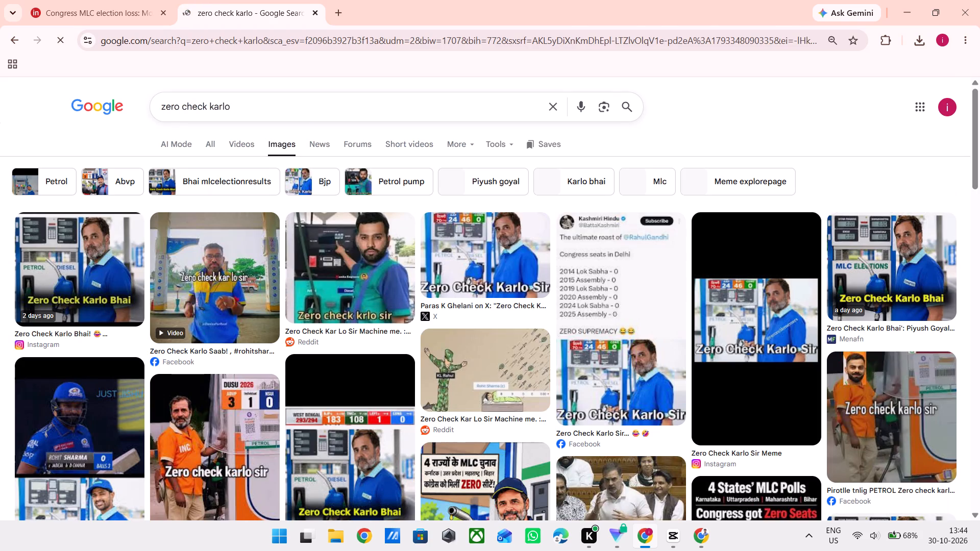
Save Menafn's "Zero Check Karlo Bhai" MLC Elections petrol-pump image to the Downloads folder.
left_click(125, 258)
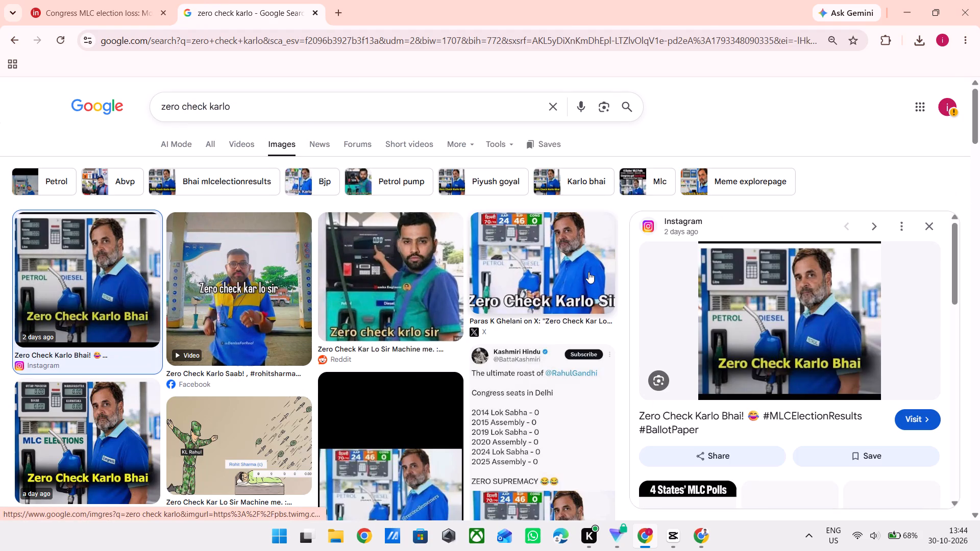
scroll(511, 355, "down", 1)
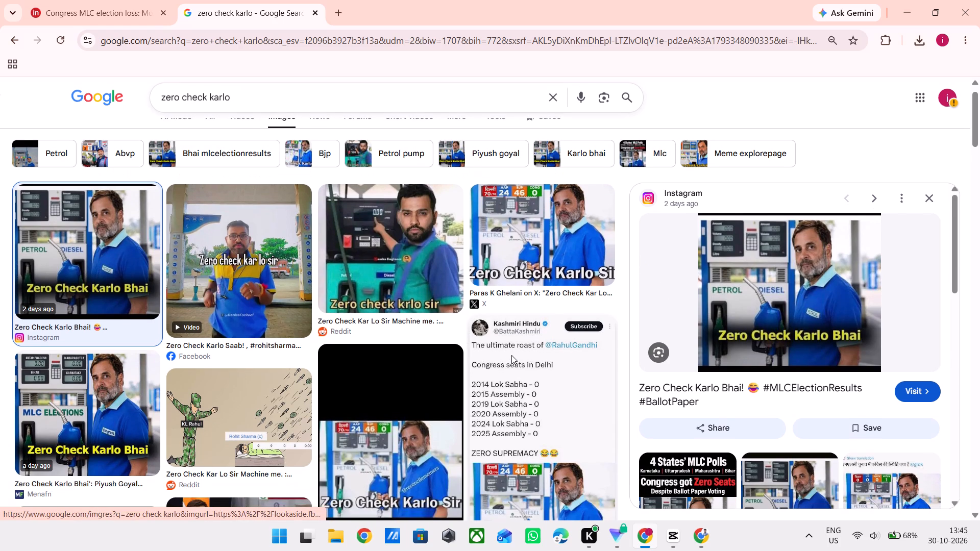
scroll(511, 355, "down", 1)
left_click(108, 408)
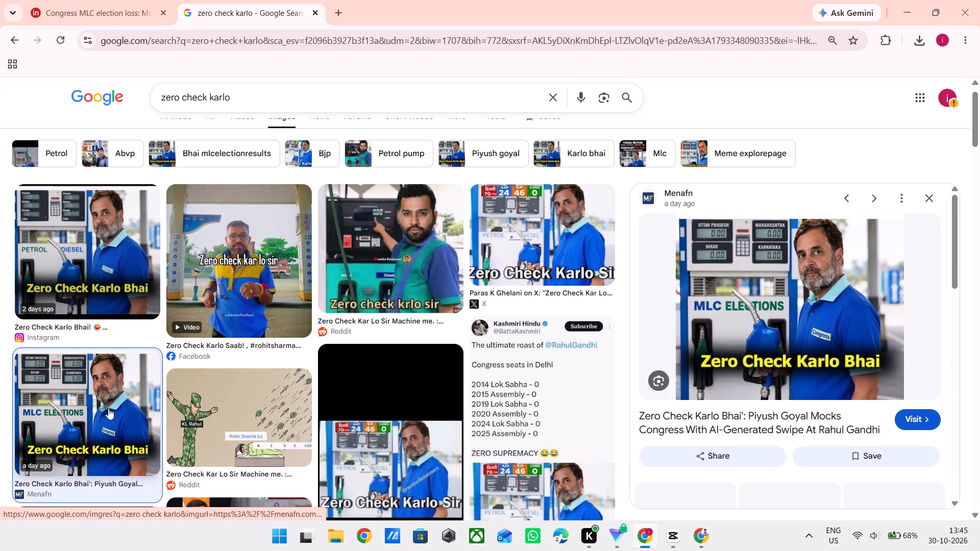
right_click(841, 284)
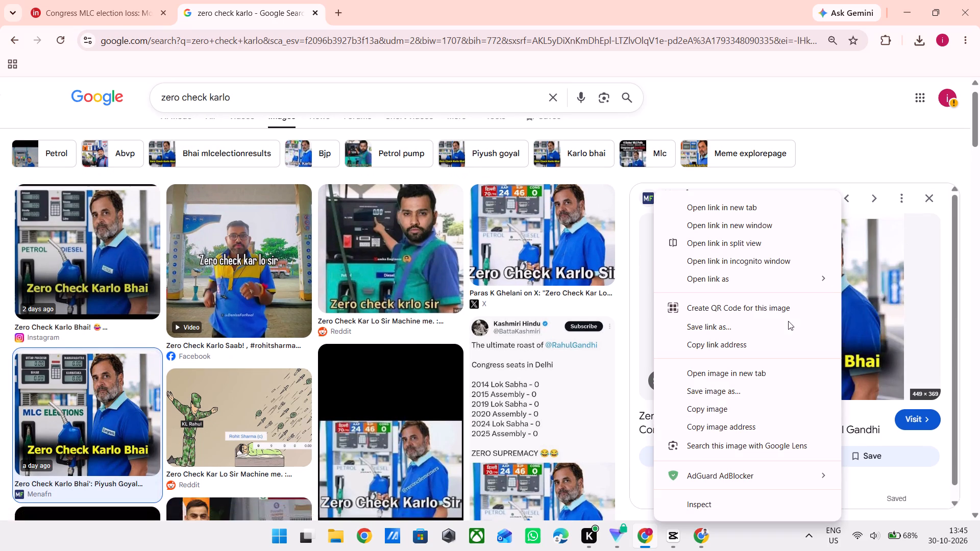
left_click(728, 393)
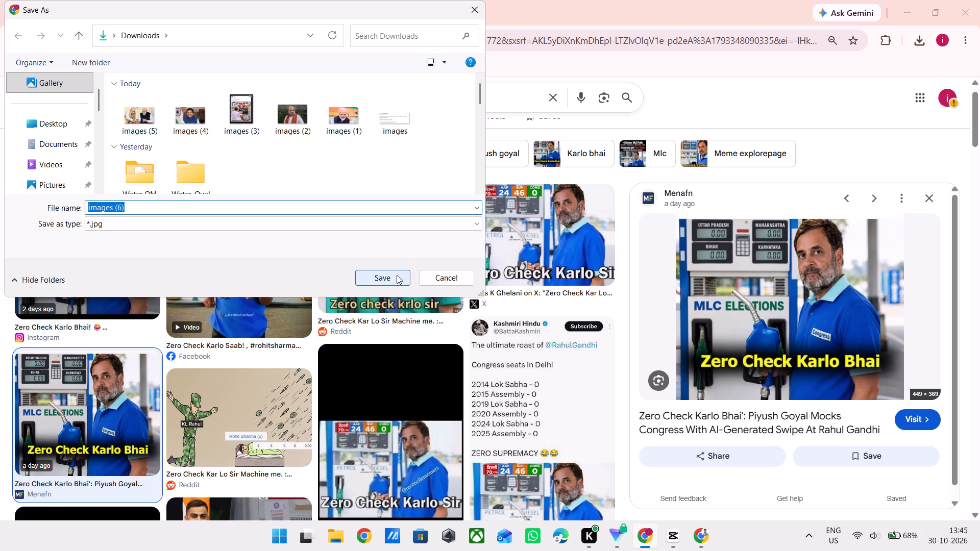
left_click(397, 275)
scroll(492, 423, "down", 1)
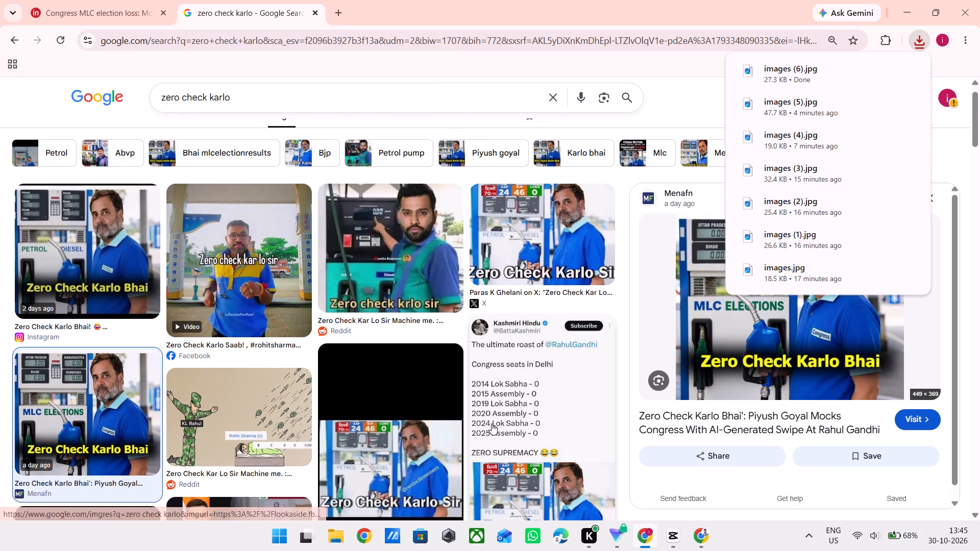
scroll(492, 423, "down", 1)
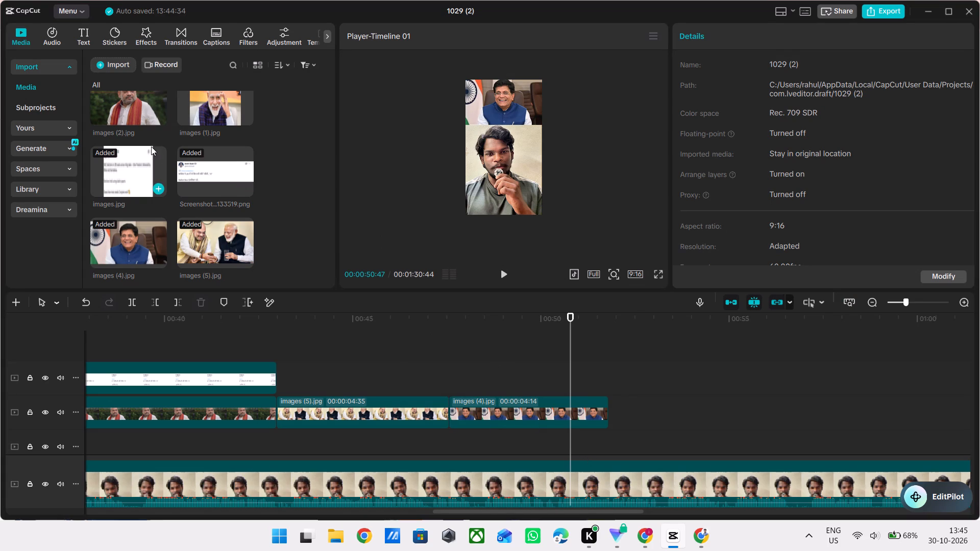
Switch to CapCut and import images (6).jpg from the Downloads folder into the project media.
left_click(127, 61)
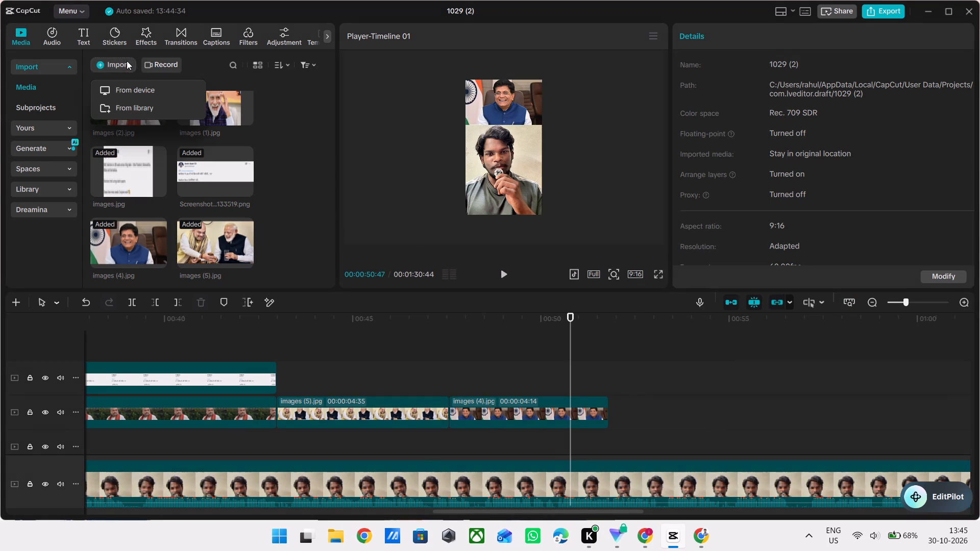
left_click(152, 91)
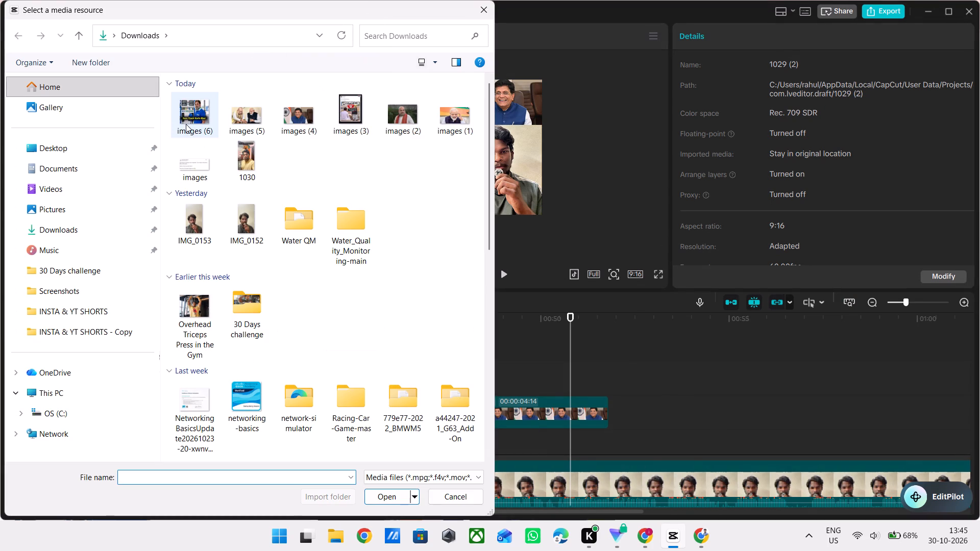
left_click(186, 124)
key("Return")
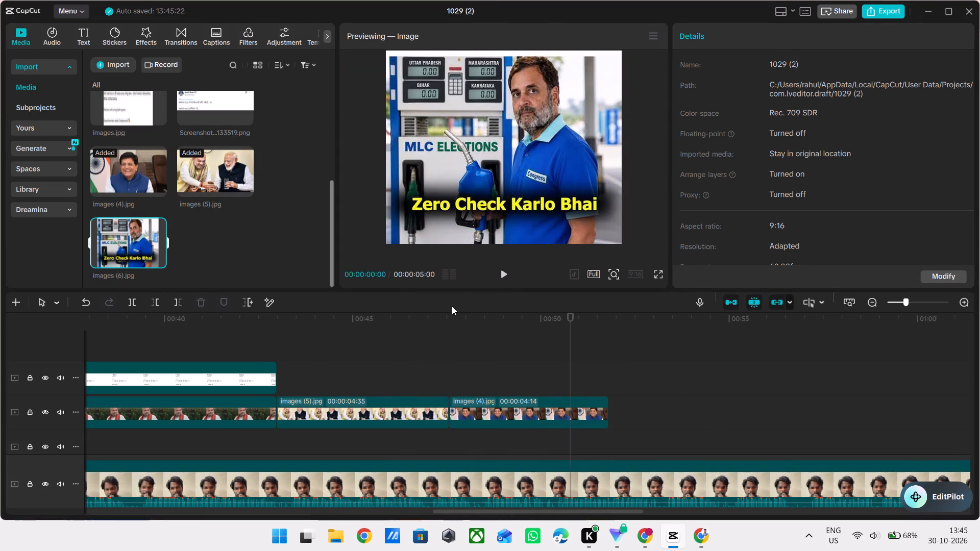
Replay the Piyush Goyal section and place images (6).jpg on the overlay track directly after images (4).jpg.
left_click(511, 337)
key("space")
key("space")
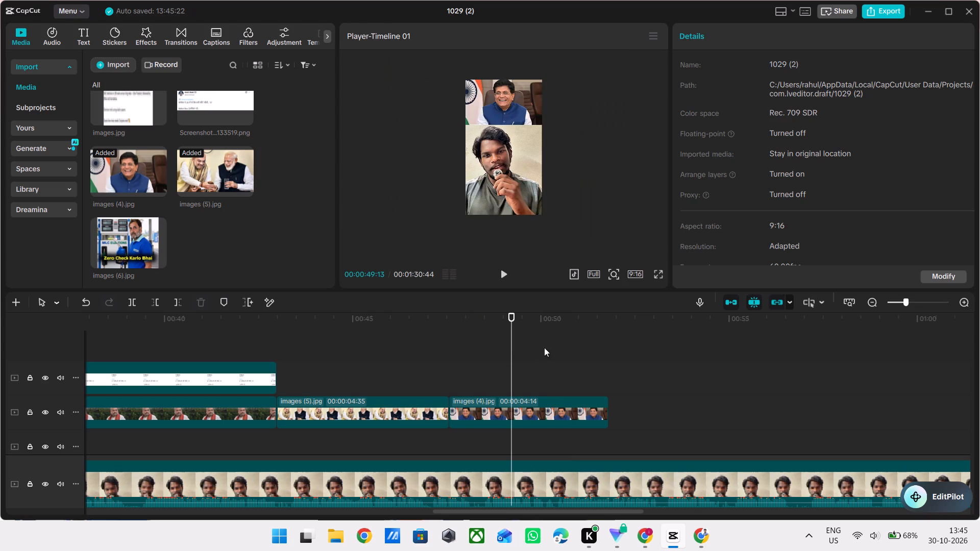
scroll(584, 164, "up", 3, "ctrl")
scroll(584, 164, "down", 5, "ctrl")
scroll(584, 164, "up", 2, "ctrl")
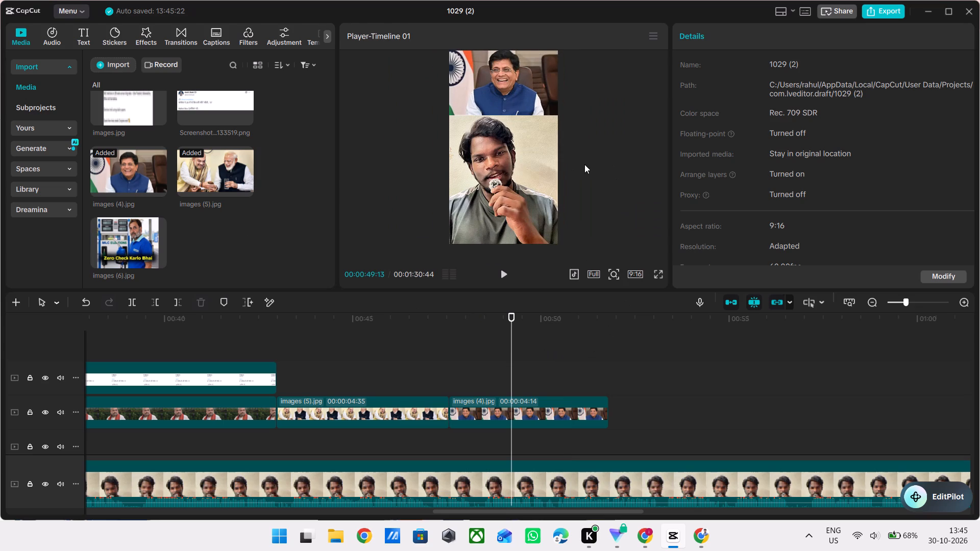
scroll(584, 164, "up", 1, "ctrl")
key("space")
left_click(505, 274)
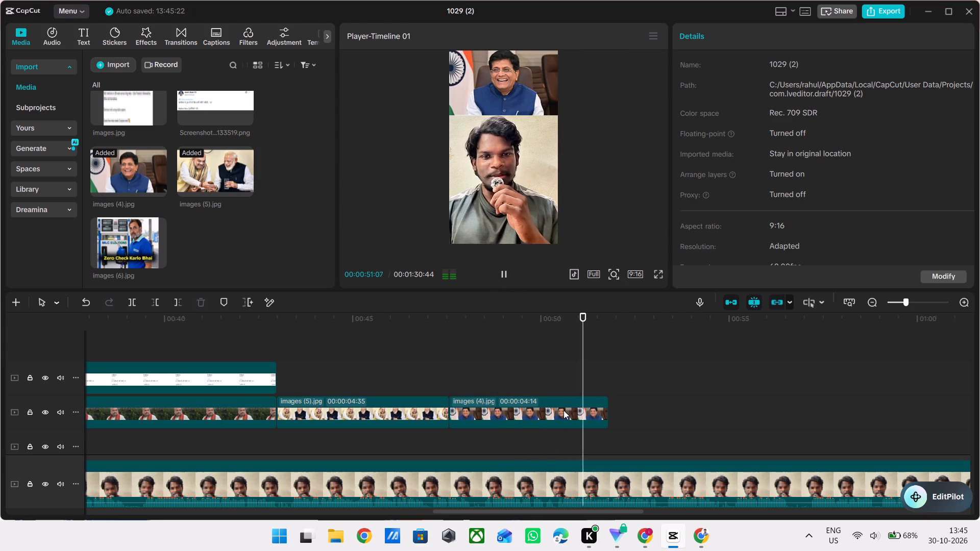
key("space")
left_click_drag(131, 240, 608, 408)
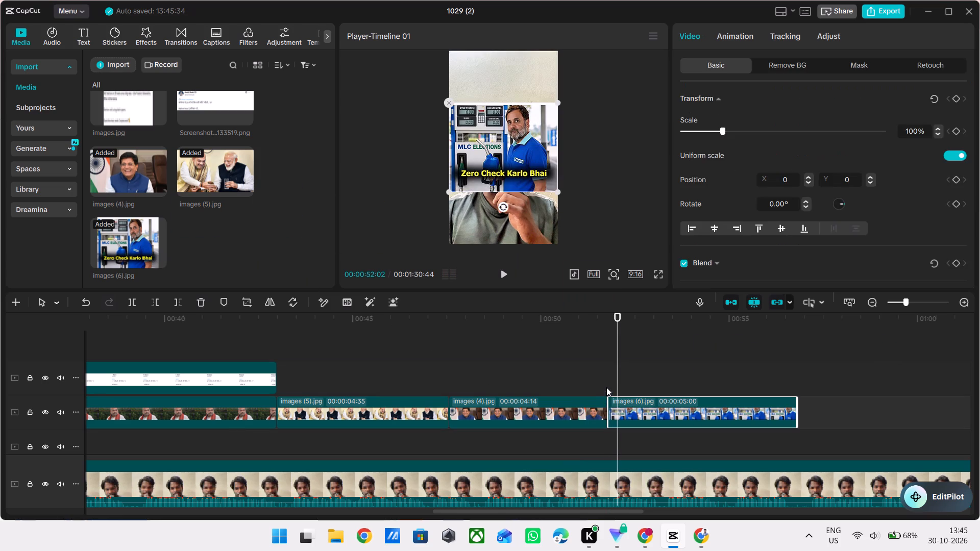
Move the images (6).jpg overlay up to the top of the frame, at a Y position of about 1121.
left_click(606, 387)
key("space")
key("space")
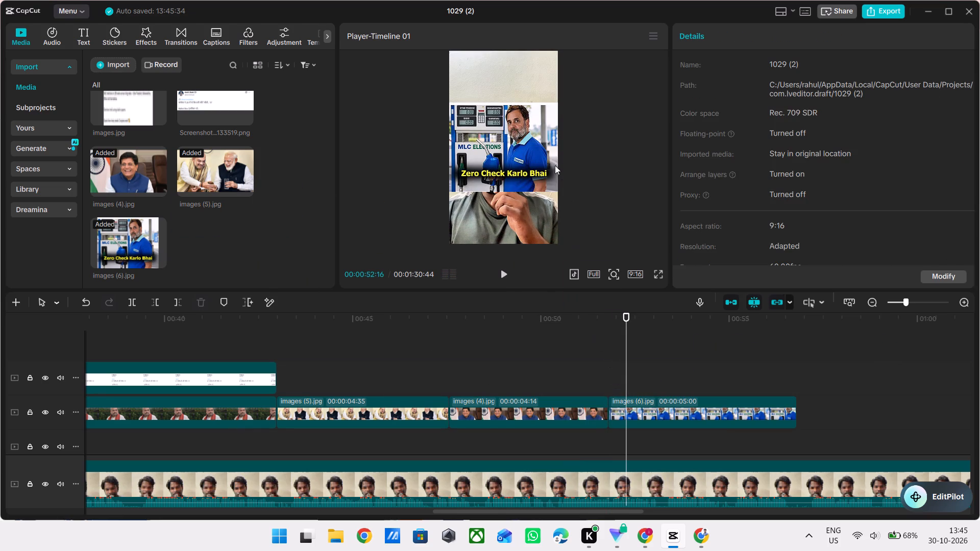
left_click(554, 164)
left_click_drag(554, 164, 558, 104)
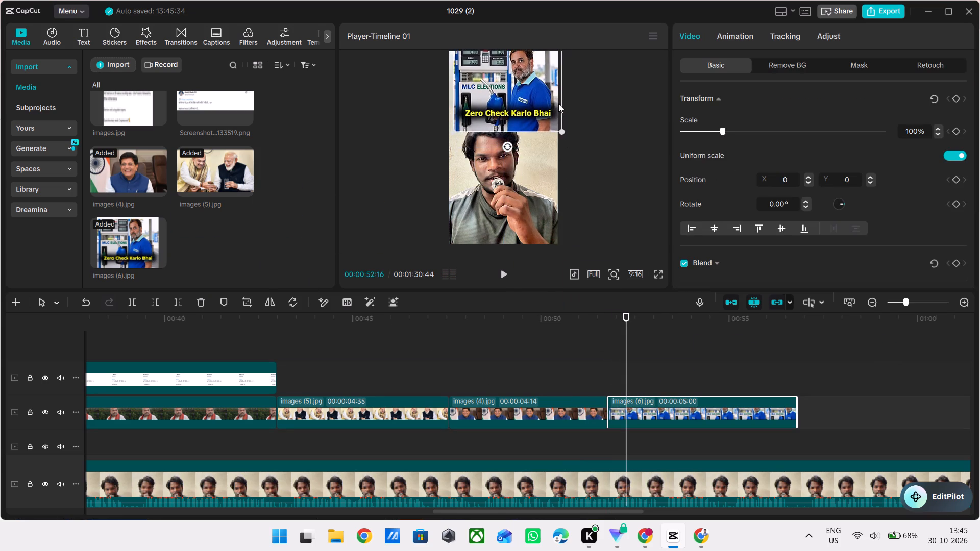
left_click_drag(558, 104, 557, 99)
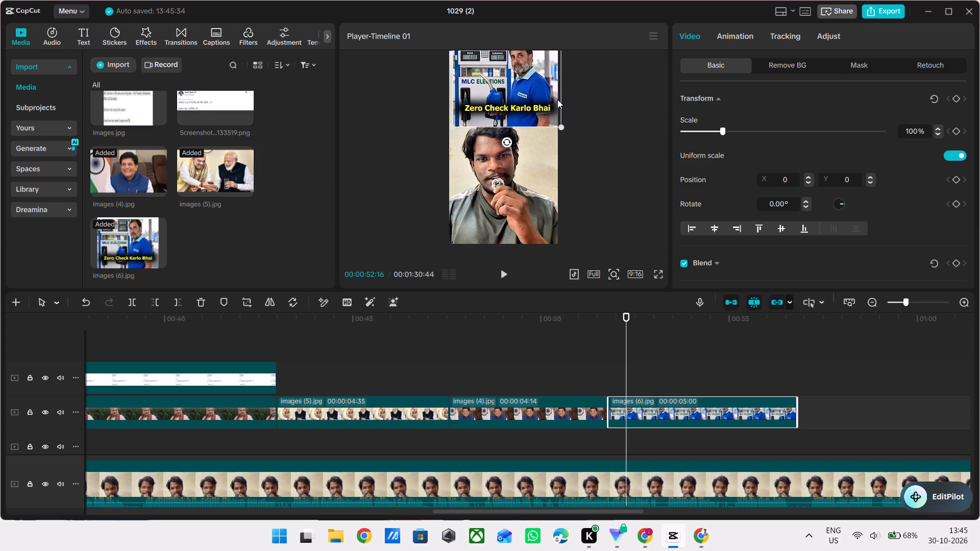
left_click_drag(557, 99, 556, 108)
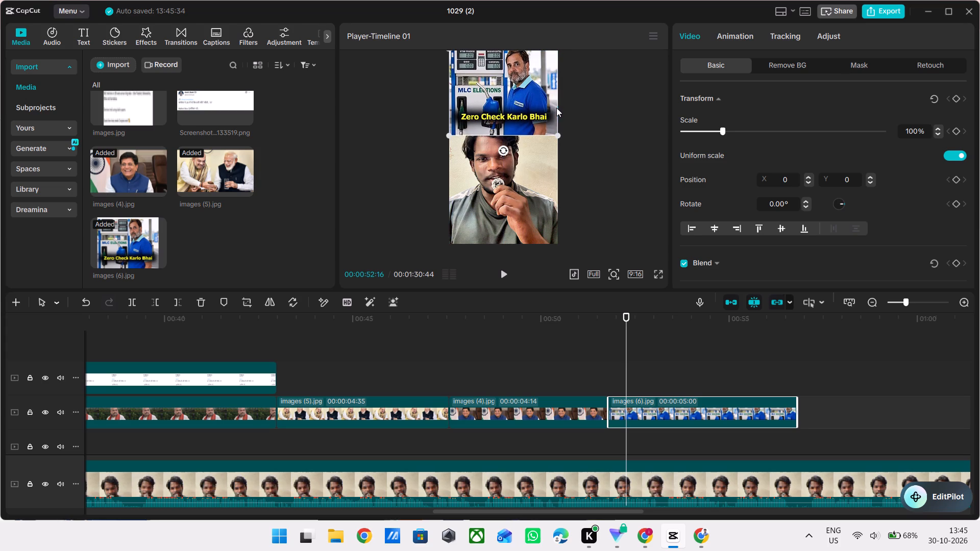
Crop images (6).jpg to remove the white strip along its top and the area below the "Zero Check Karlo Bhai" caption.
left_click(249, 304)
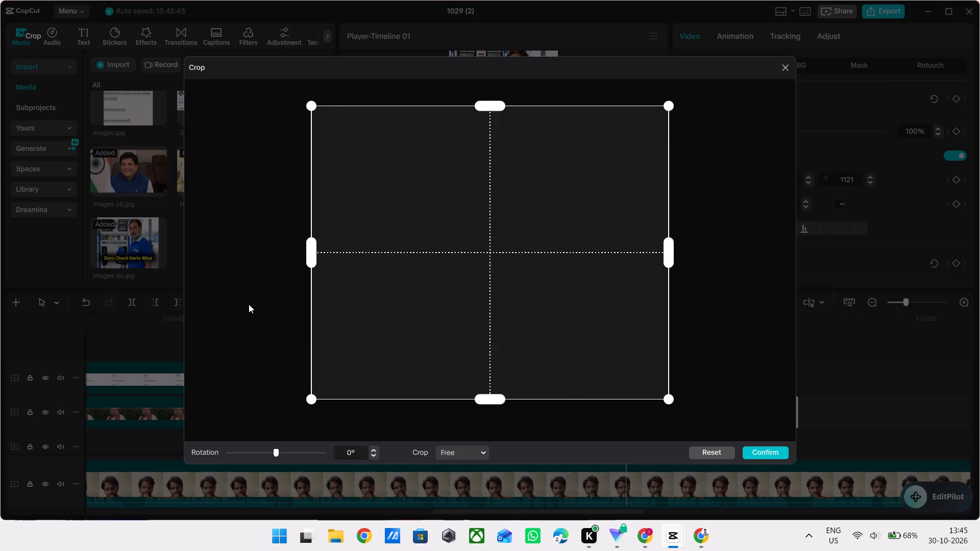
left_click_drag(485, 394, 504, 355)
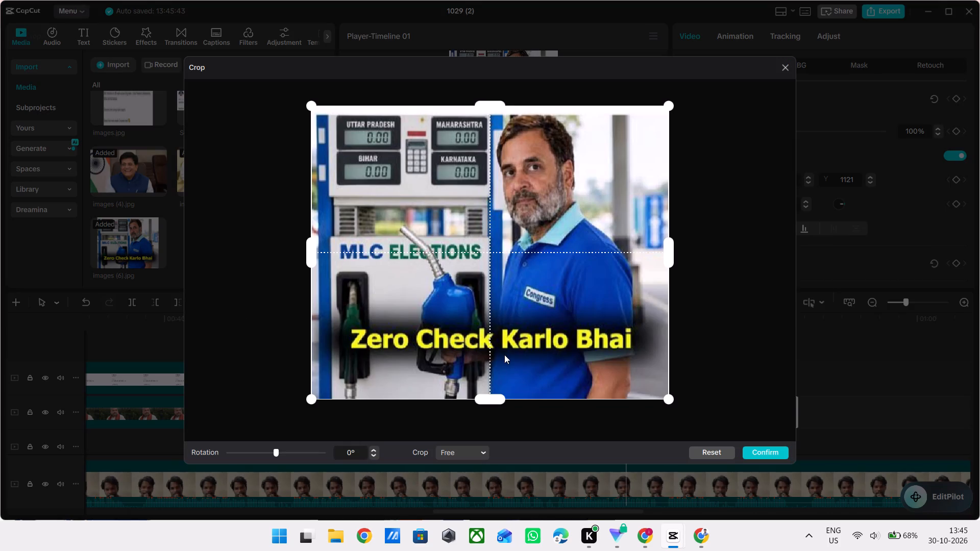
left_click_drag(496, 399, 520, 346)
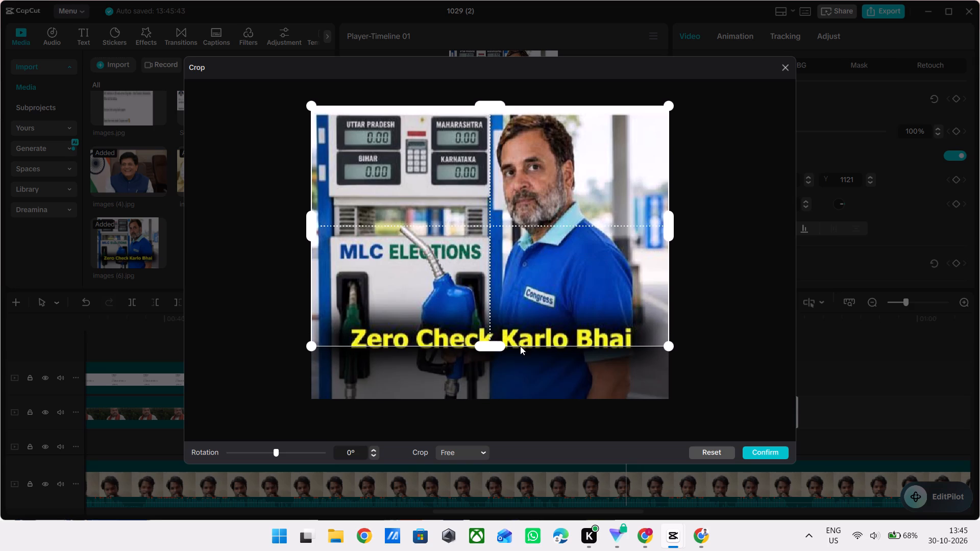
left_click_drag(520, 346, 515, 358)
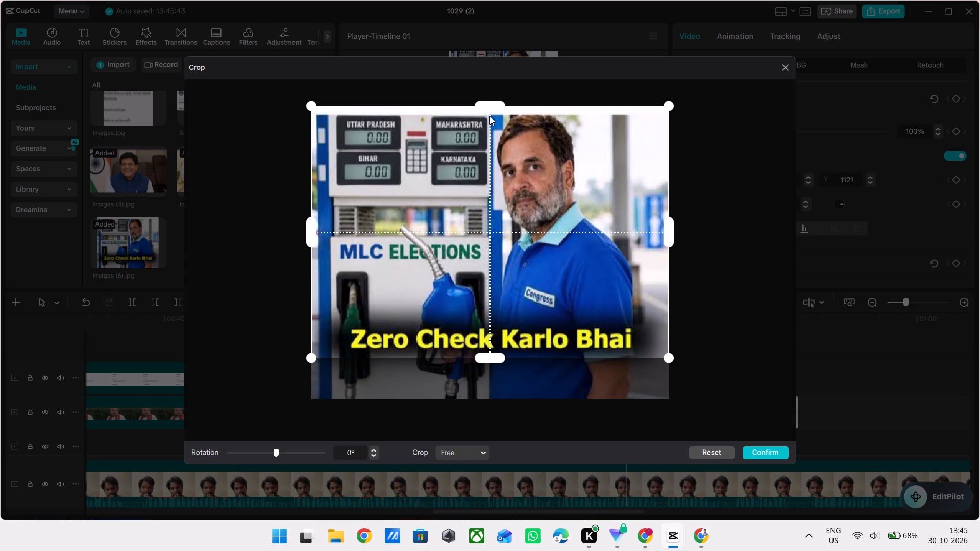
left_click_drag(496, 106, 496, 119)
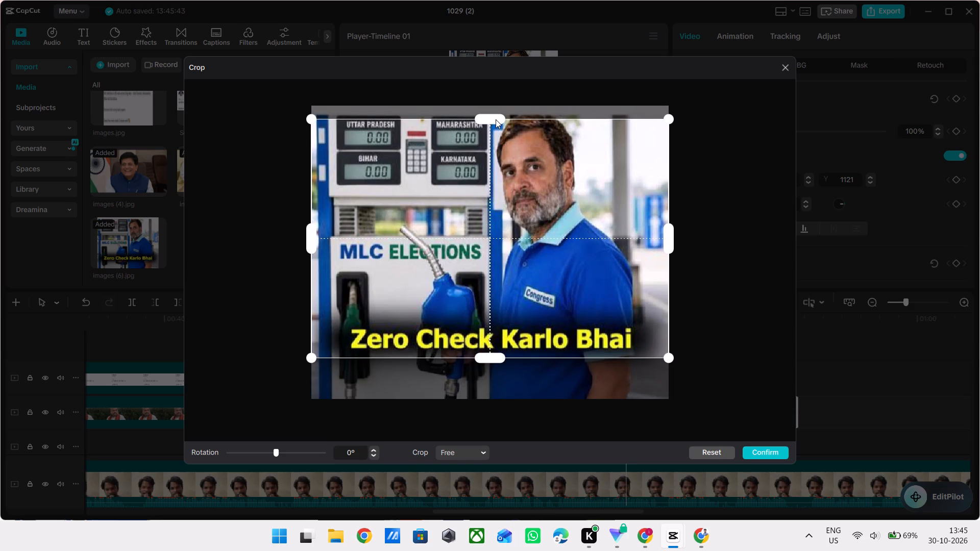
left_click(761, 449)
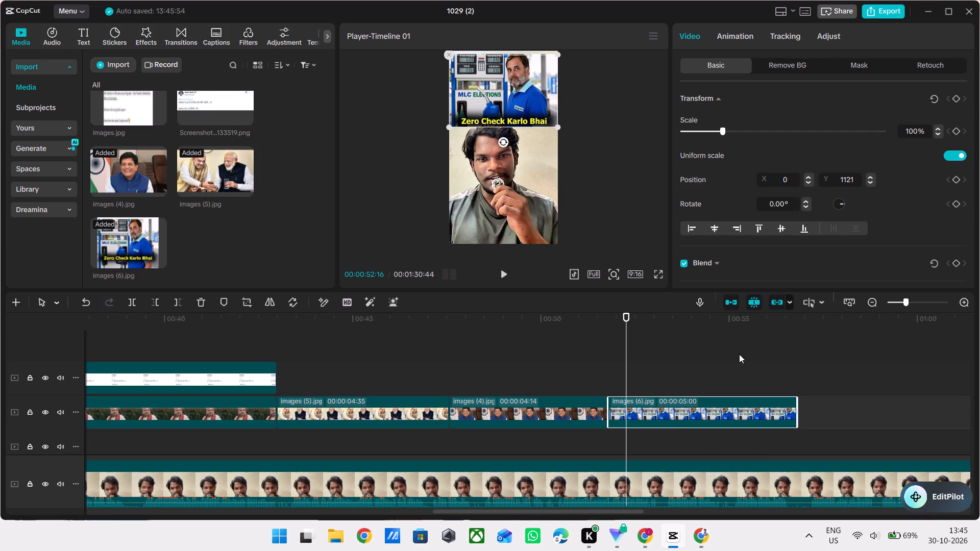
Replay the change from images (4).jpg to images (6).jpg and raise the cropped meme to a Y position of about 1323.
left_click(659, 379)
left_click_drag(659, 379, 641, 379)
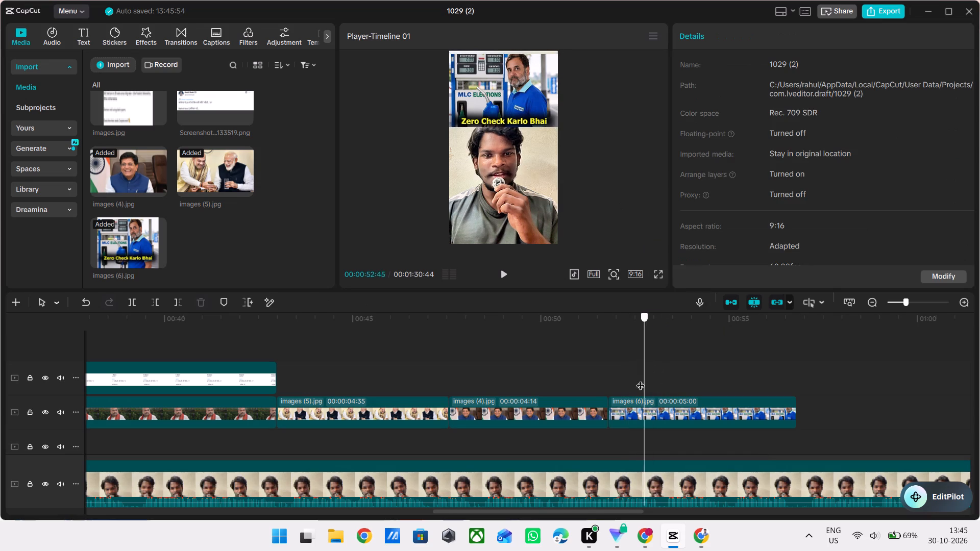
left_click_drag(641, 379, 589, 381)
key("space")
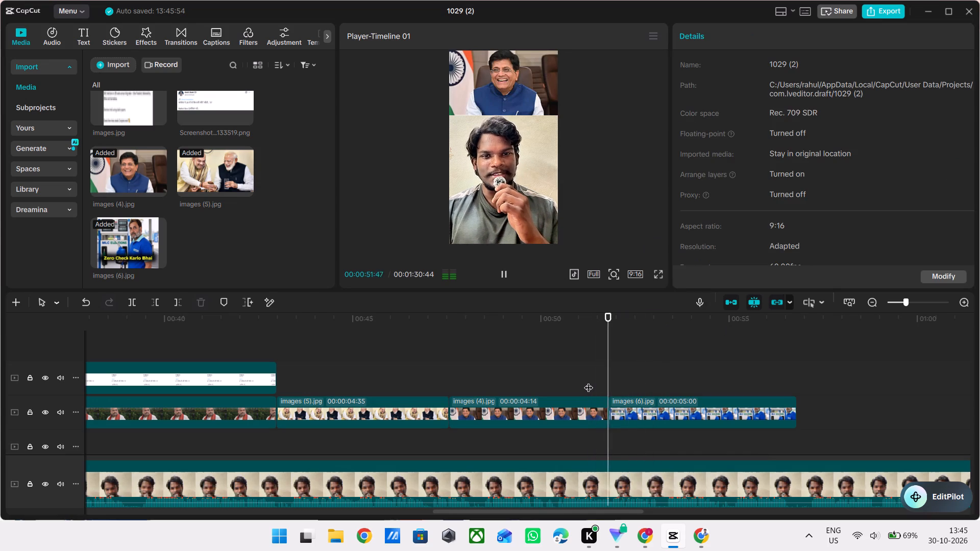
key("space")
left_click(534, 77)
left_click_drag(534, 77, 535, 68)
left_click(591, 364)
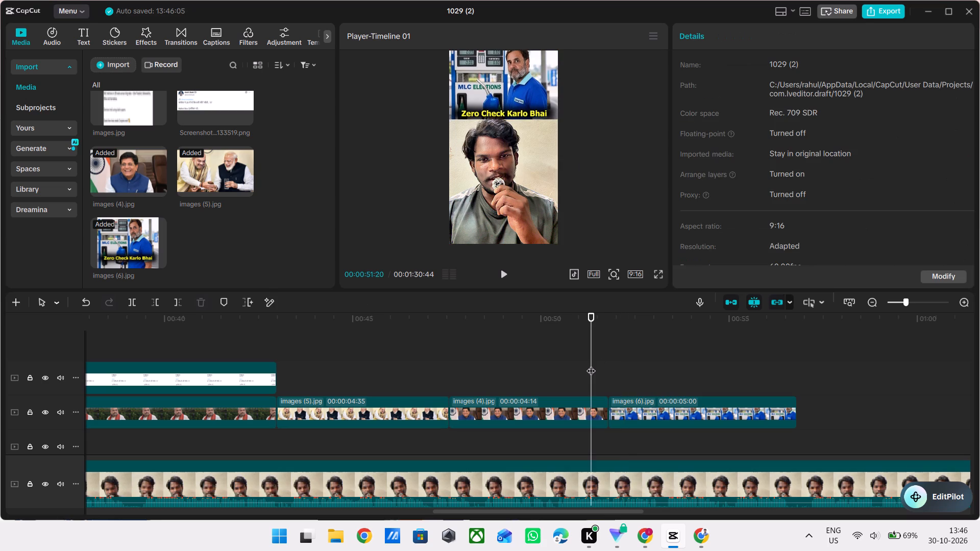
key("space")
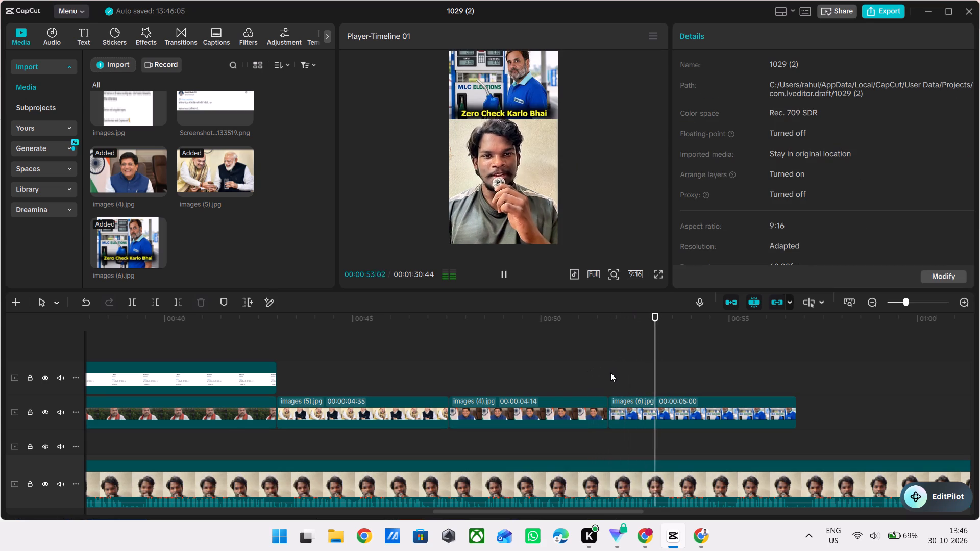
double_click(610, 372)
left_click_drag(610, 372, 575, 380)
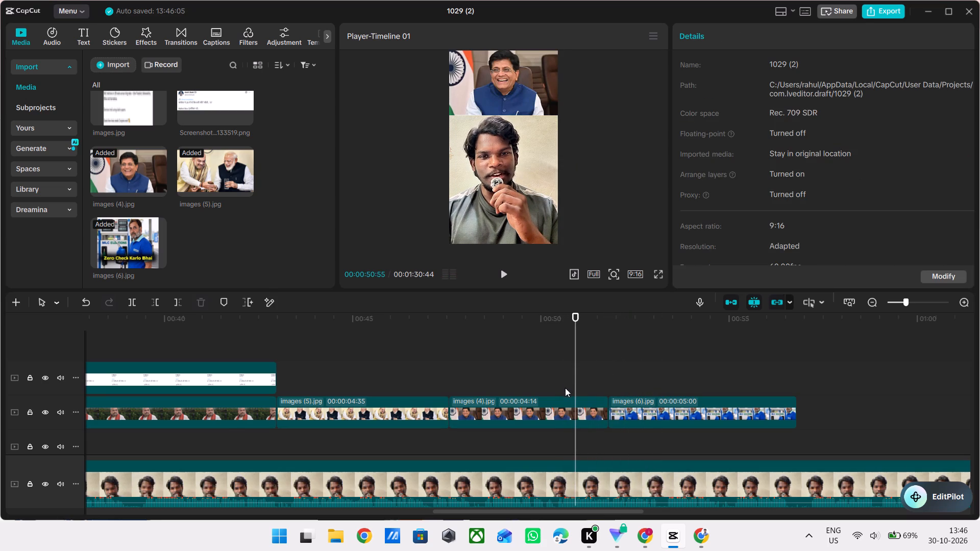
double_click(632, 366)
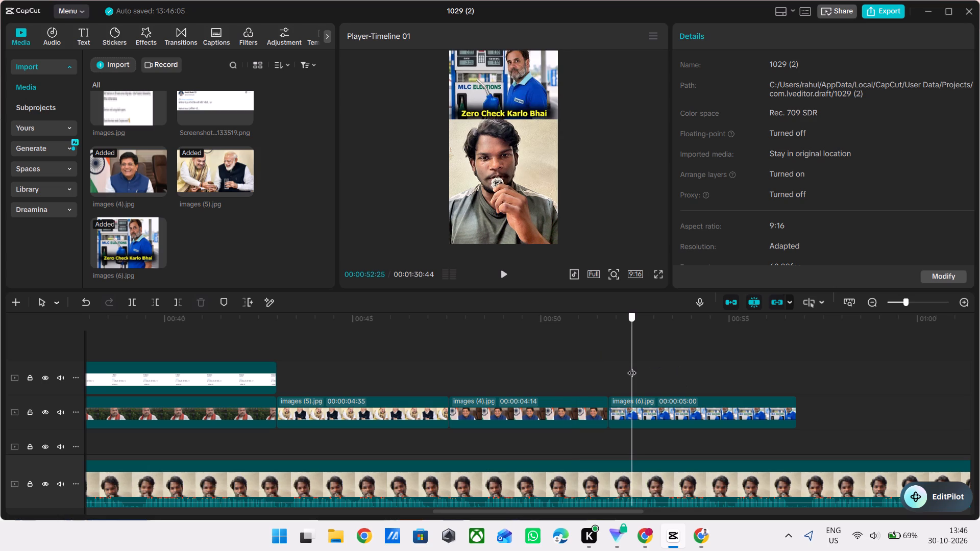
double_click(510, 65)
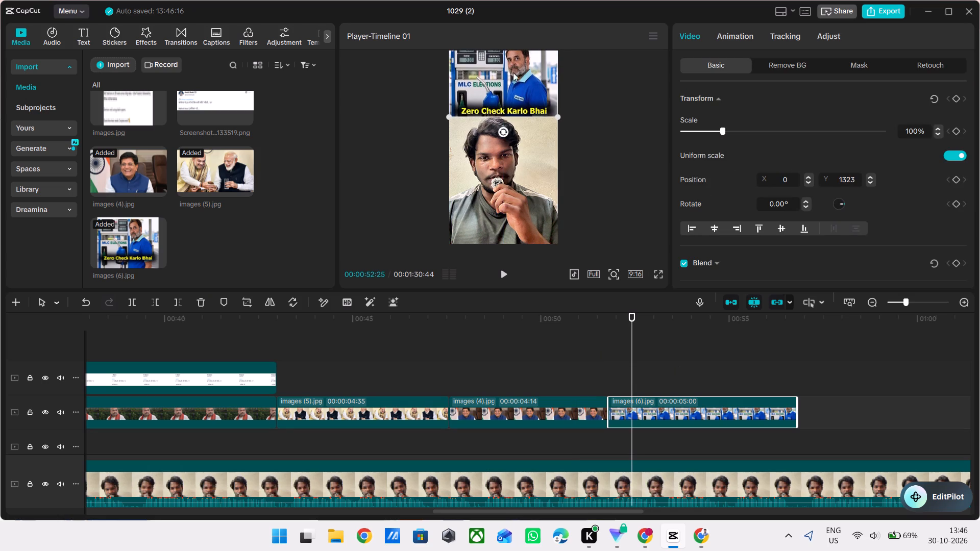
Play the start of the images (6).jpg section in full screen to check the meme's placement, and return to the editor.
left_click(581, 353)
left_click_drag(581, 353, 620, 354)
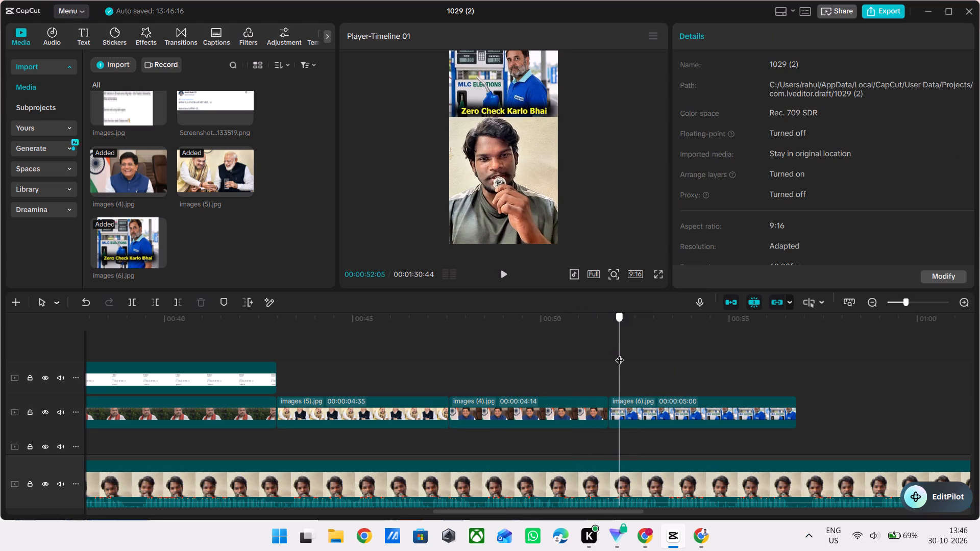
left_click_drag(620, 354, 618, 354)
left_click(664, 277)
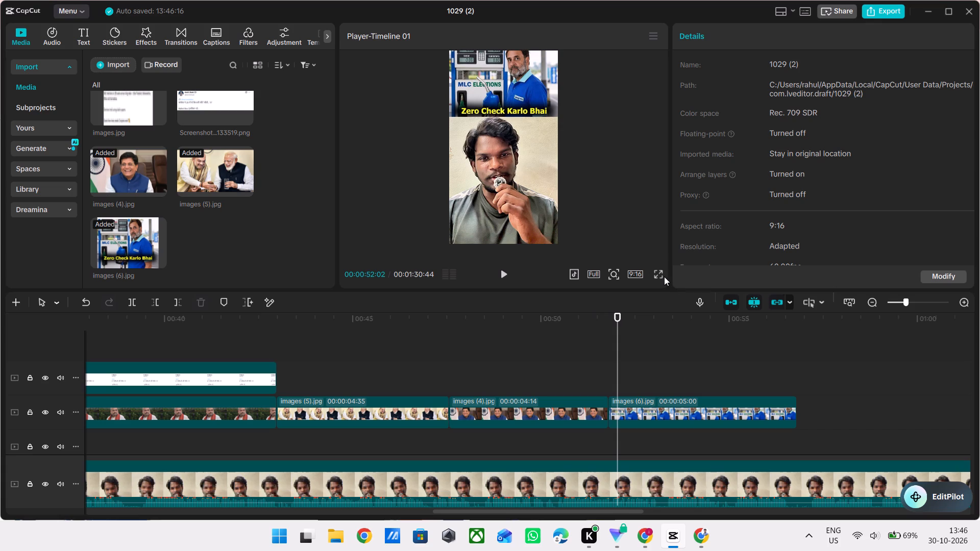
left_click(660, 277)
key("space")
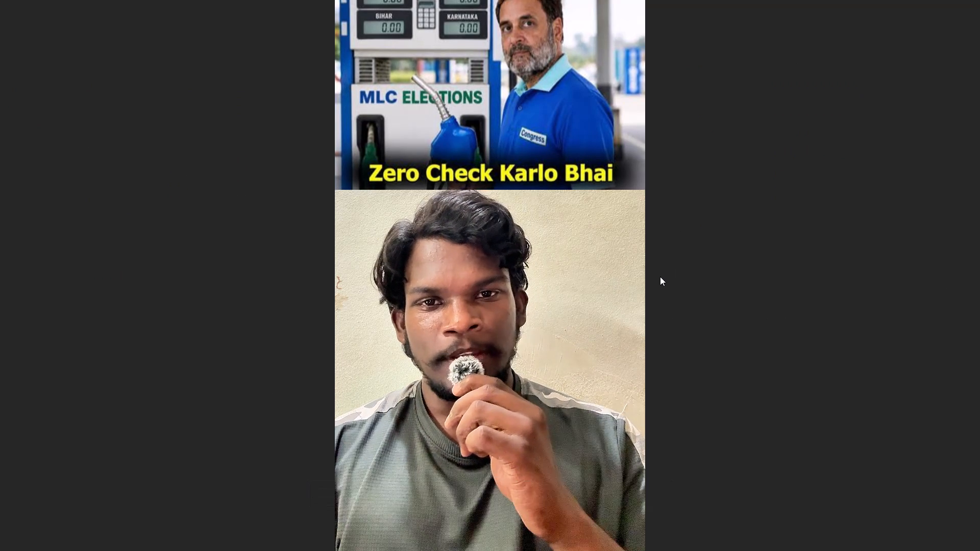
key("space")
key("space")
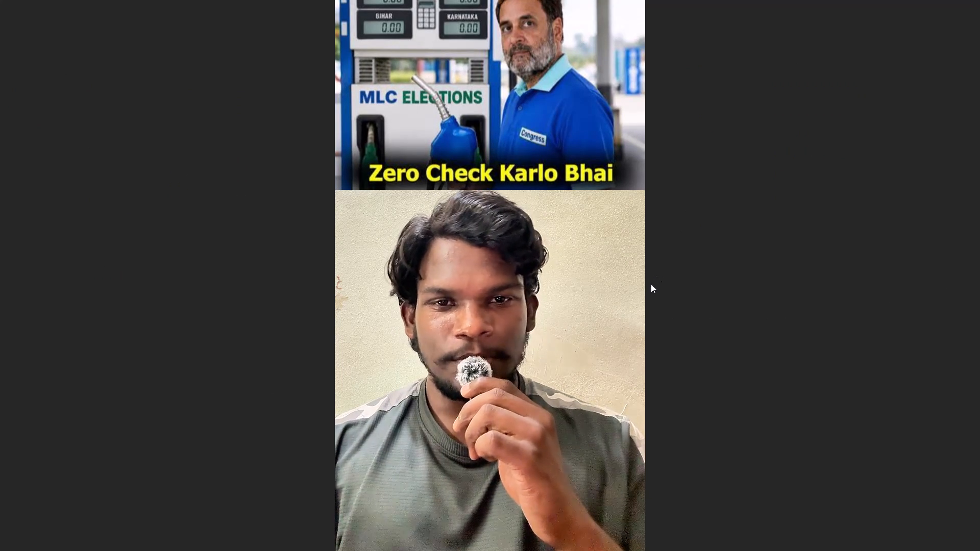
key("Escape")
Replay the meme section and trim the end of images (6).jpg to 00:00:53:34.
double_click(603, 356)
key("space")
key("space")
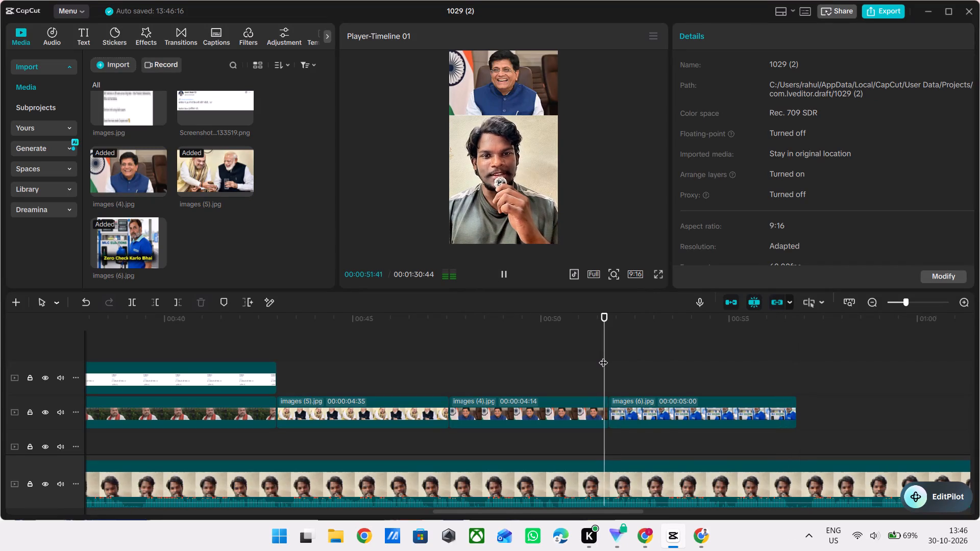
key("space")
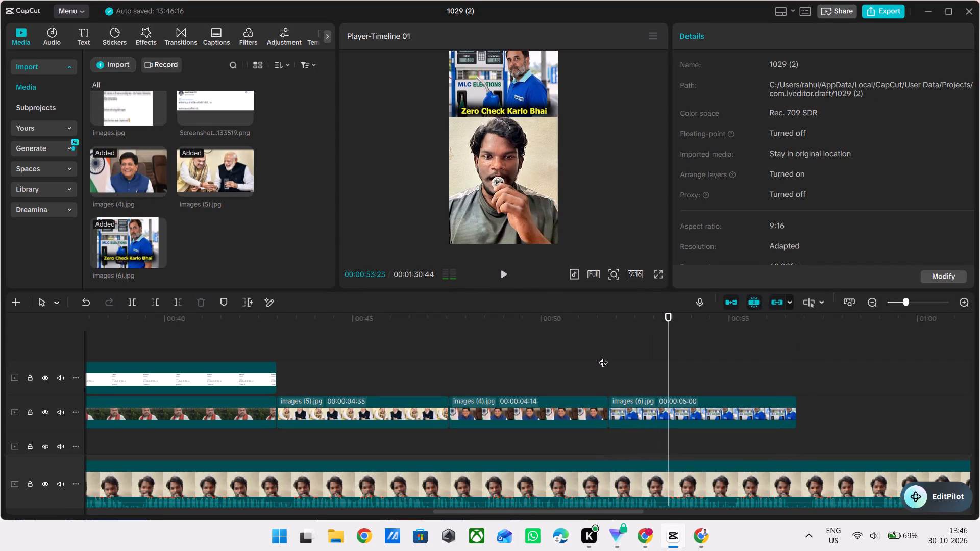
left_click(718, 406)
key("space")
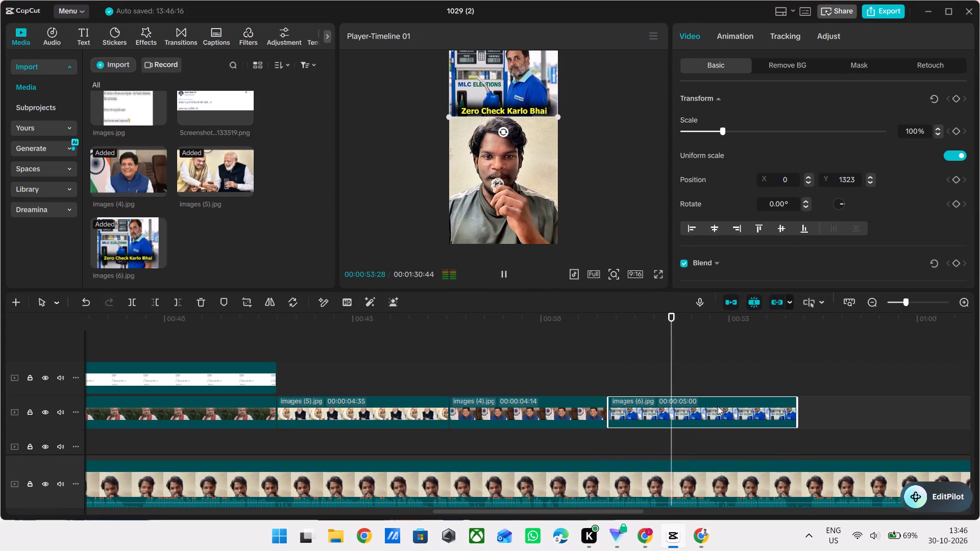
key("space")
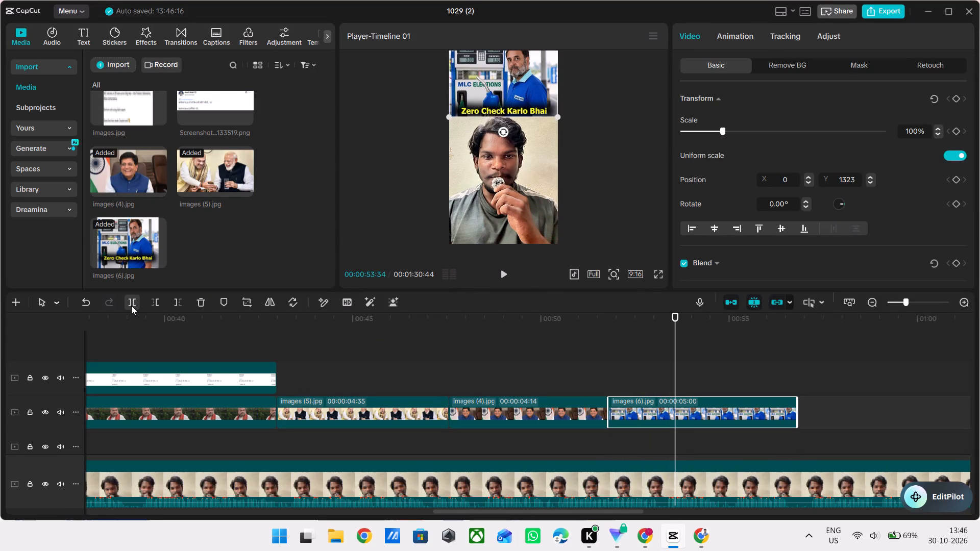
left_click(179, 296)
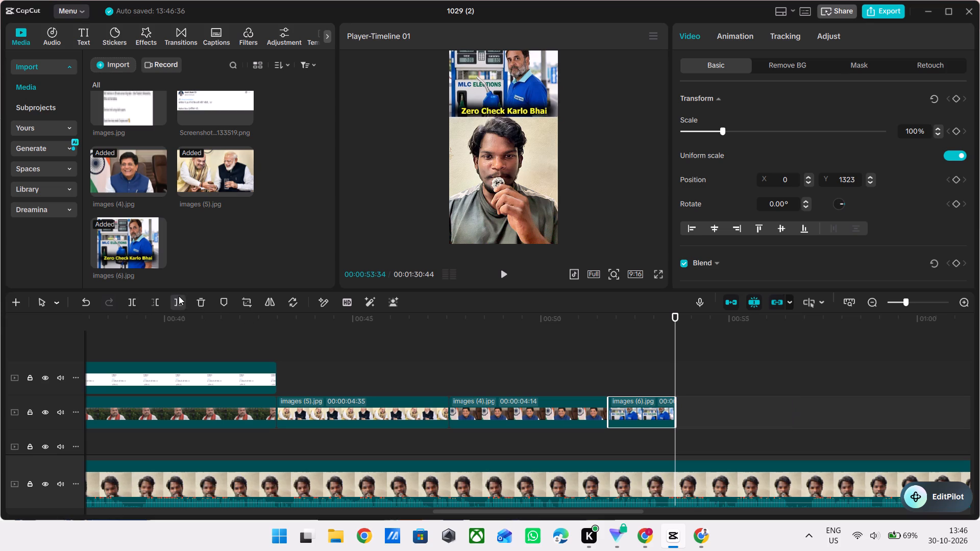
Play the video from the beginning to review the opening Modi and tweet overlays.
left_click(514, 376)
left_click_drag(514, 376, 2, 425)
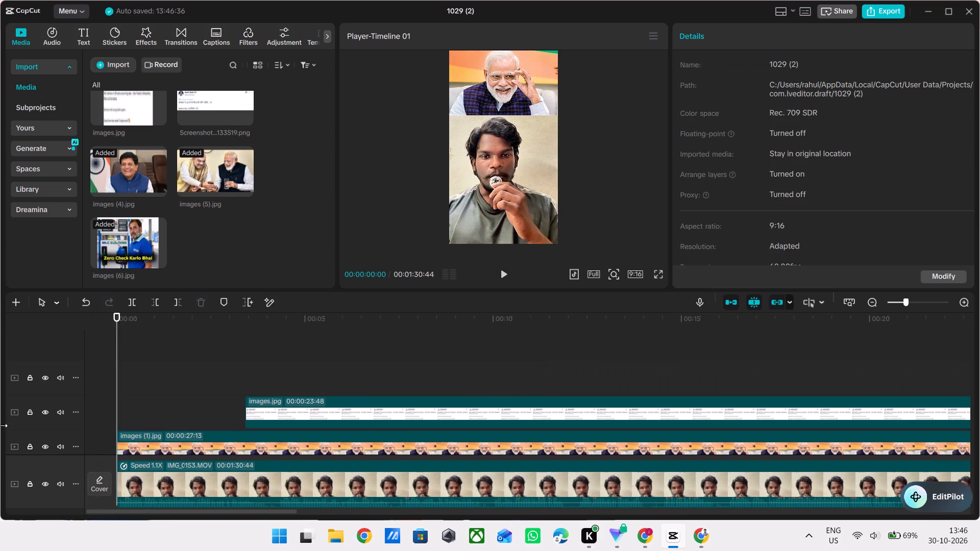
key("space")
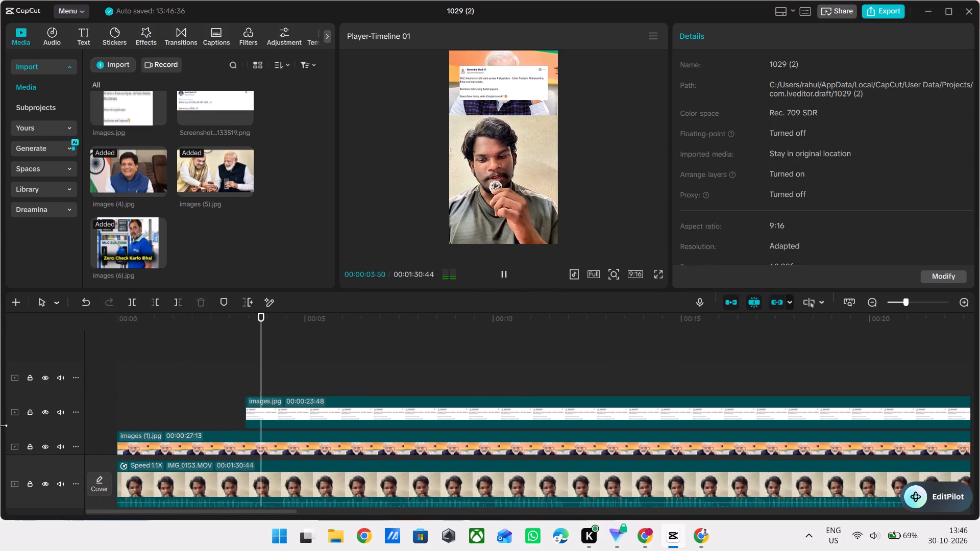
key("space")
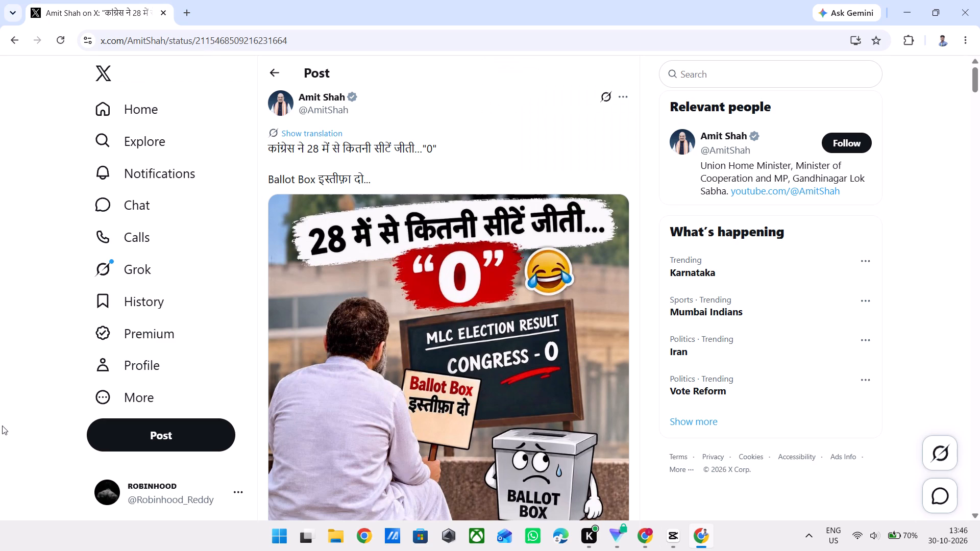
Look through the replies under Amit Shah's MLC result post for usable memes and graphics, and close the post.
scroll(470, 286, "down", 8)
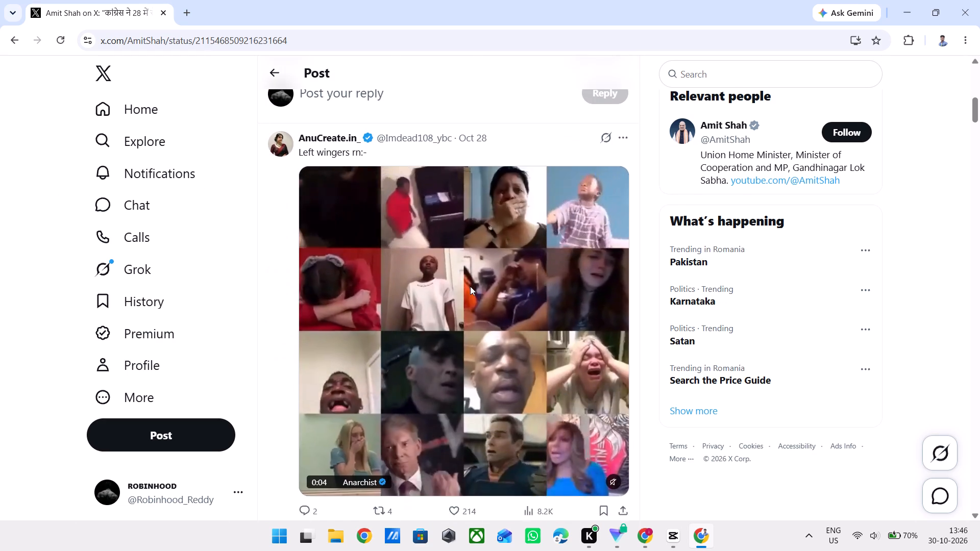
scroll(470, 286, "down", 2)
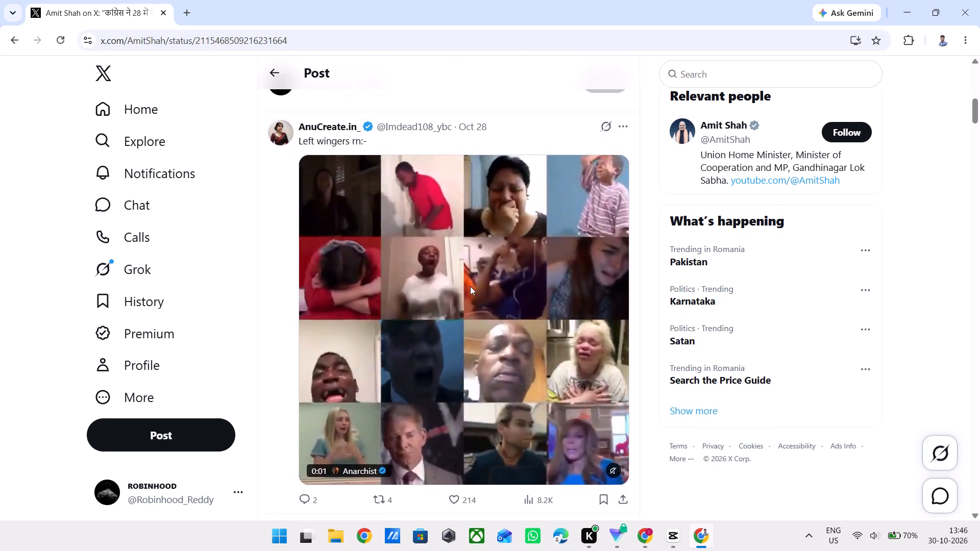
scroll(470, 286, "down", 4)
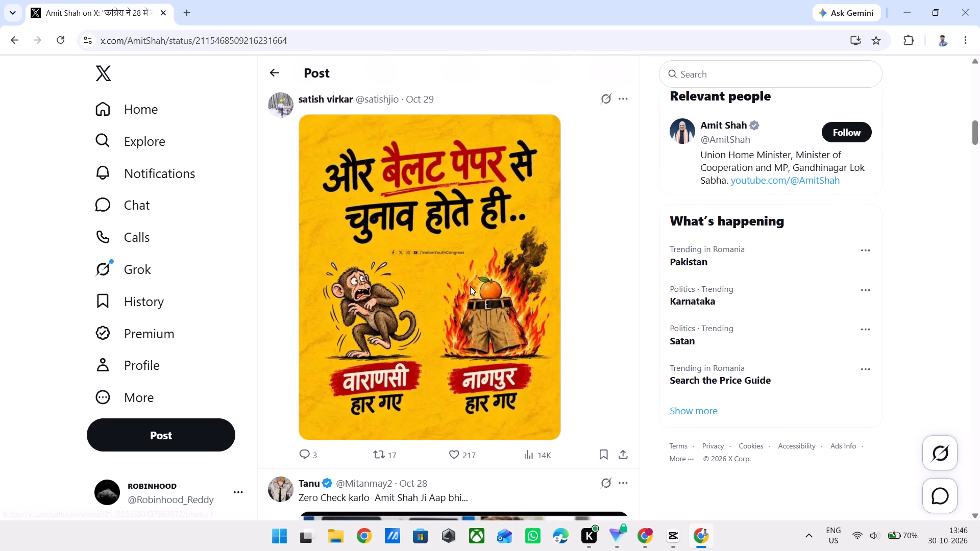
scroll(470, 286, "down", 2)
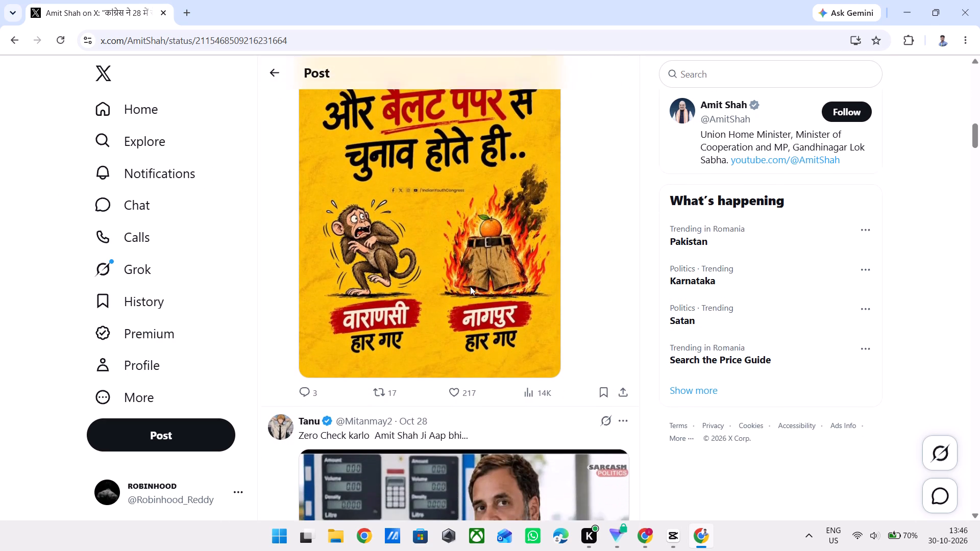
scroll(470, 286, "down", 6)
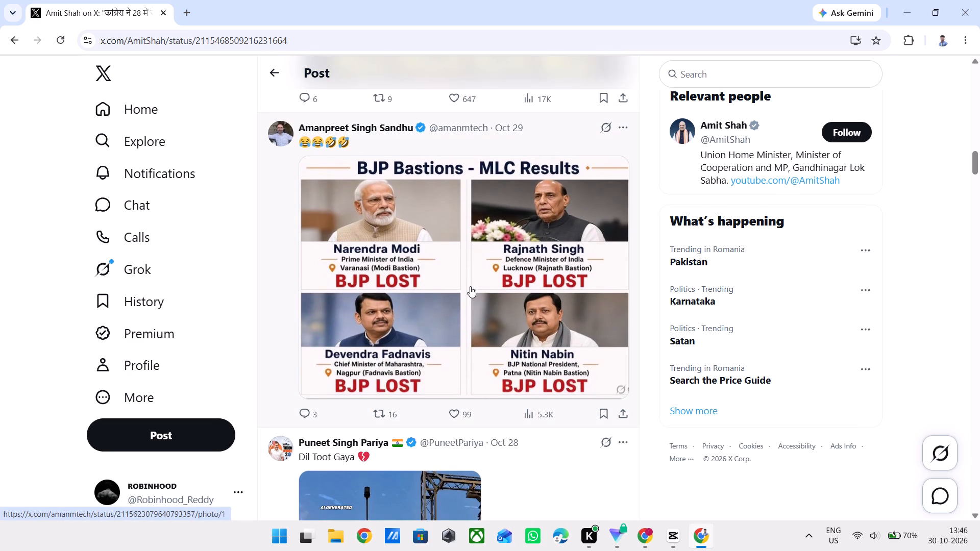
scroll(470, 286, "down", 1)
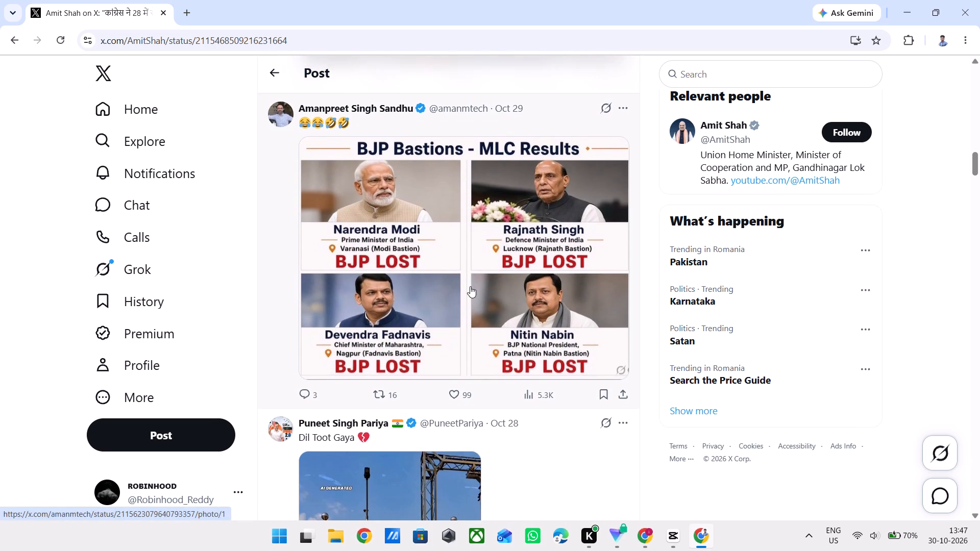
scroll(470, 286, "down", 7)
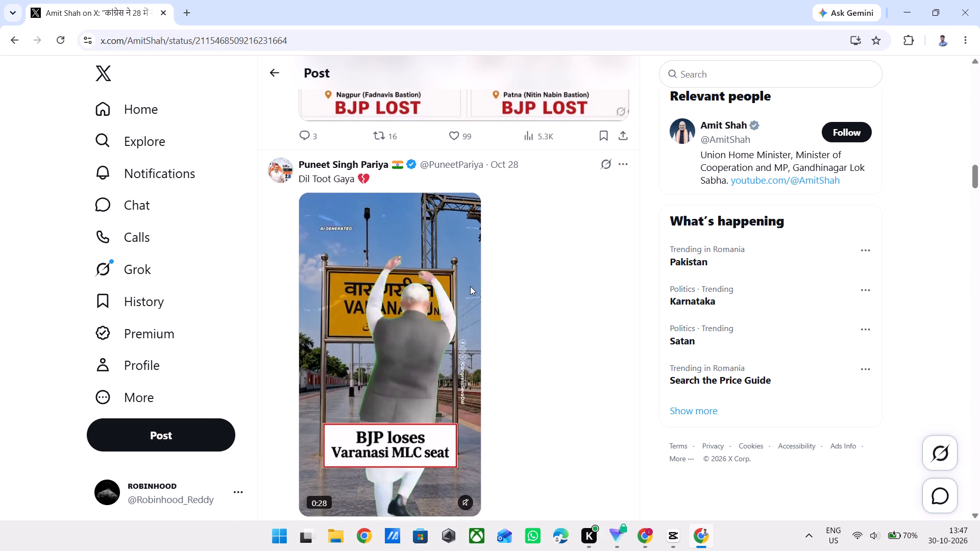
scroll(470, 286, "down", 1)
scroll(468, 471, "down", 5)
key("ctrl+w")
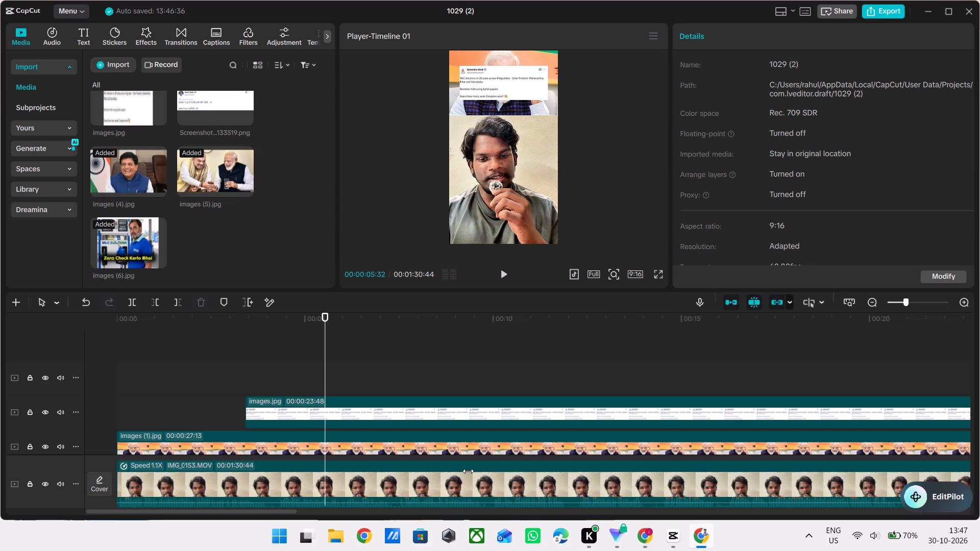
In CapCut, play the opening tweet overlay and the start of the Amit Shah tweet screenshot over images (2).jpg.
key("space")
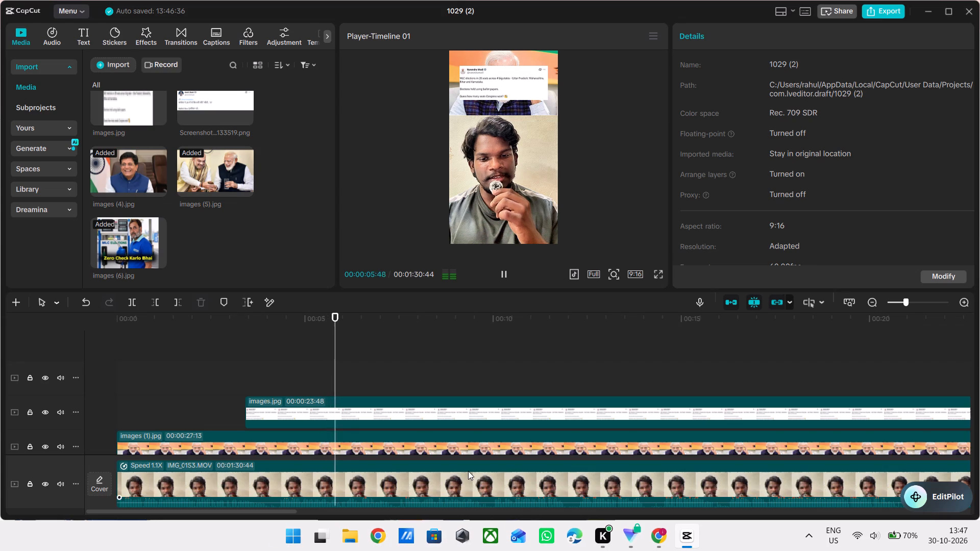
double_click(233, 403)
left_click_drag(233, 403, 51, 411)
key("space")
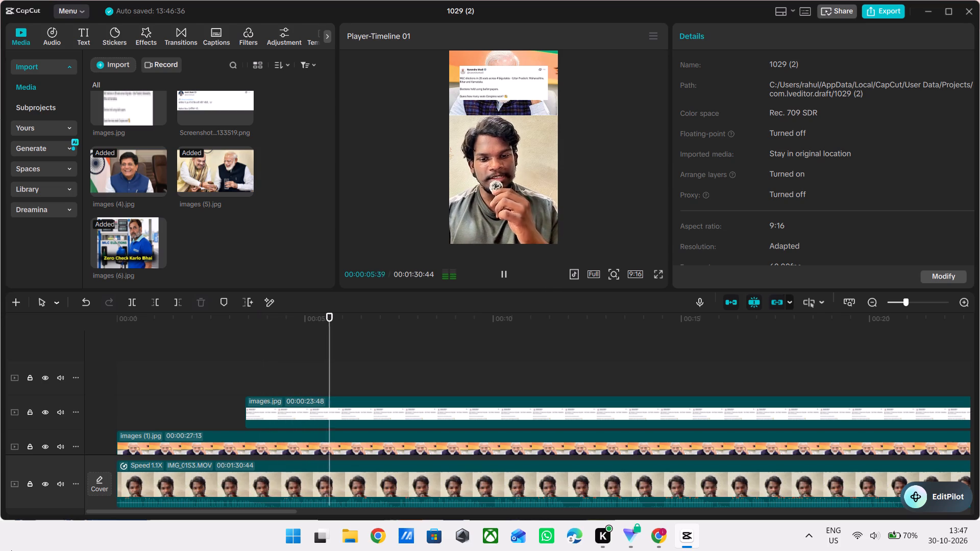
scroll(278, 388, "down", 9, "ctrl")
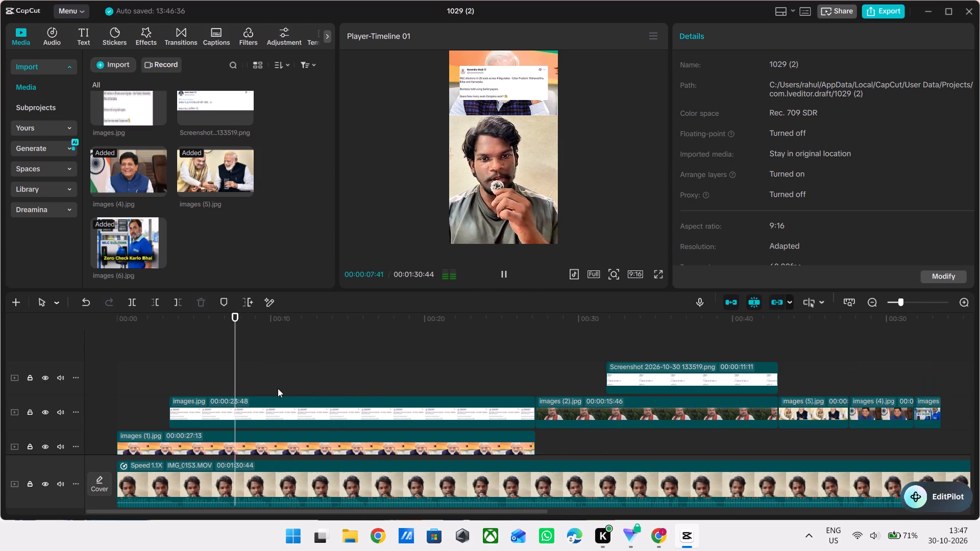
scroll(278, 388, "down", 15, "ctrl")
scroll(278, 388, "down", 6, "ctrl")
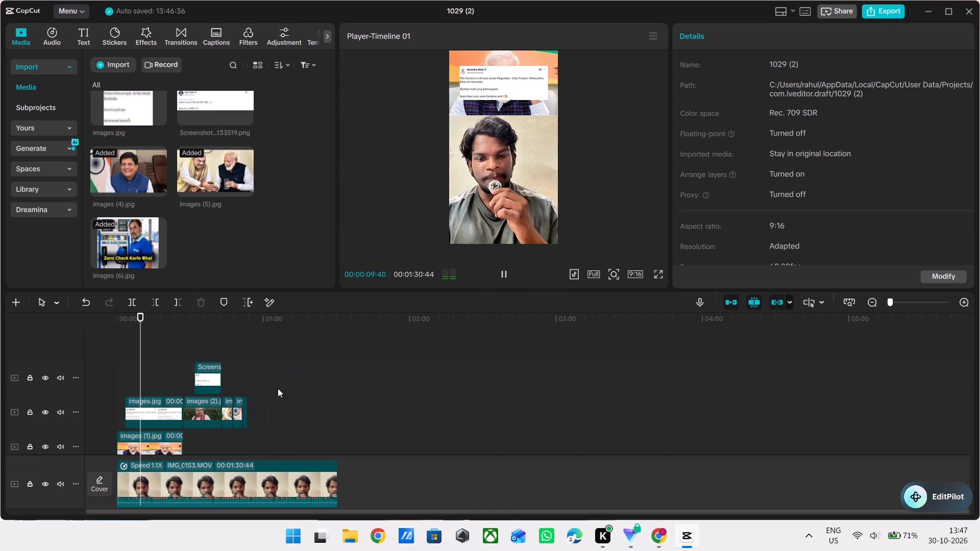
scroll(278, 388, "down", 3, "ctrl")
scroll(278, 388, "up", 8, "ctrl")
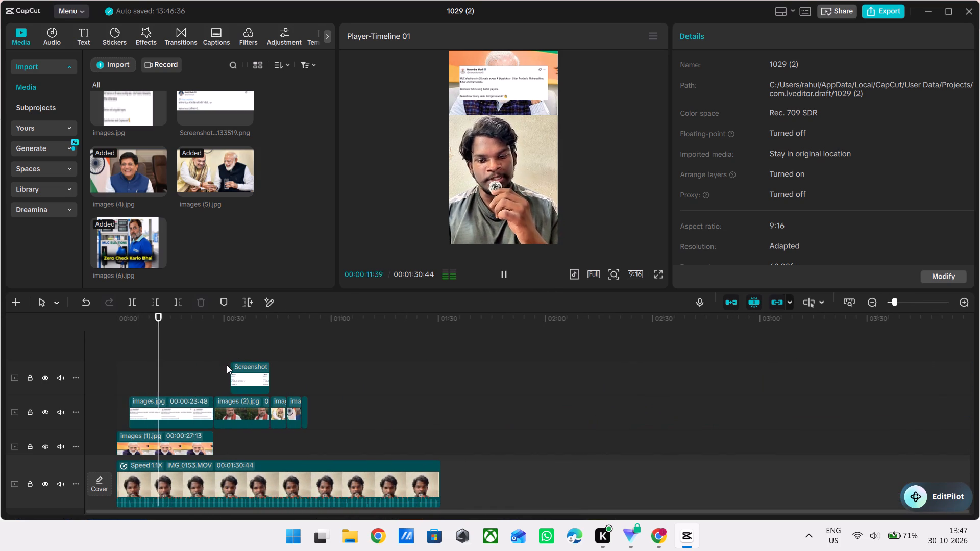
left_click(227, 365)
left_click(227, 365)
key("space")
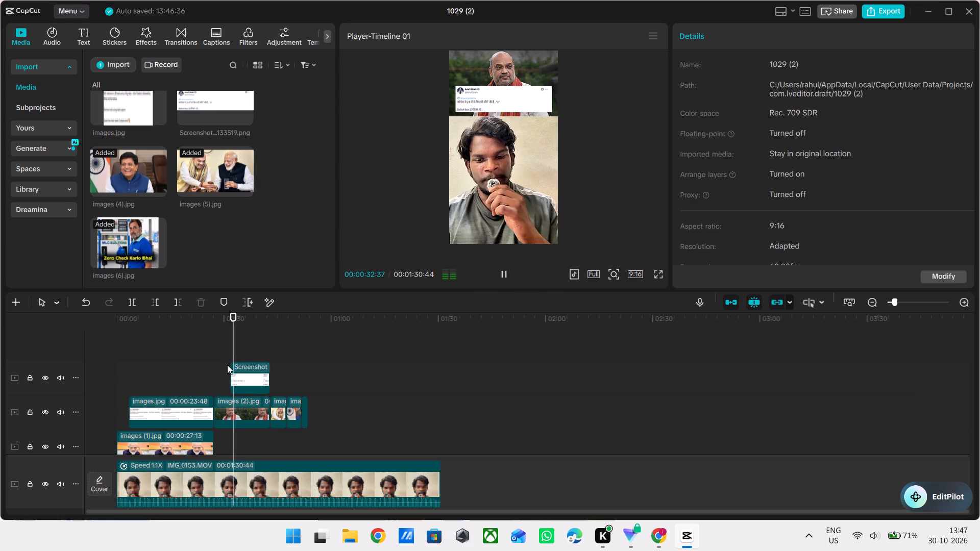
Play from images (4).jpg through the images (6).jpg meme and pause just past its end, at 00:00:53:51.
triple_click(284, 334)
left_click(284, 334)
key("space")
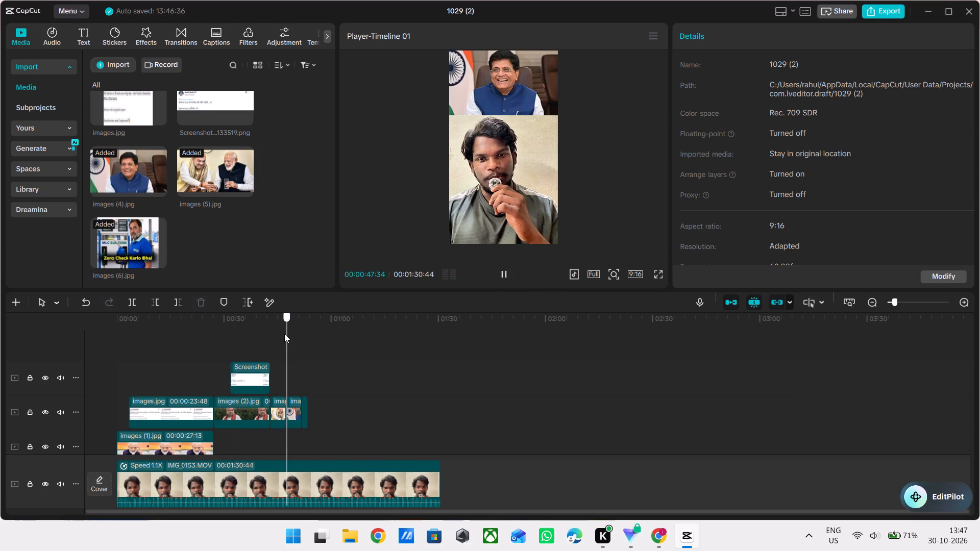
key("space")
scroll(324, 407, "up", 3, "ctrl")
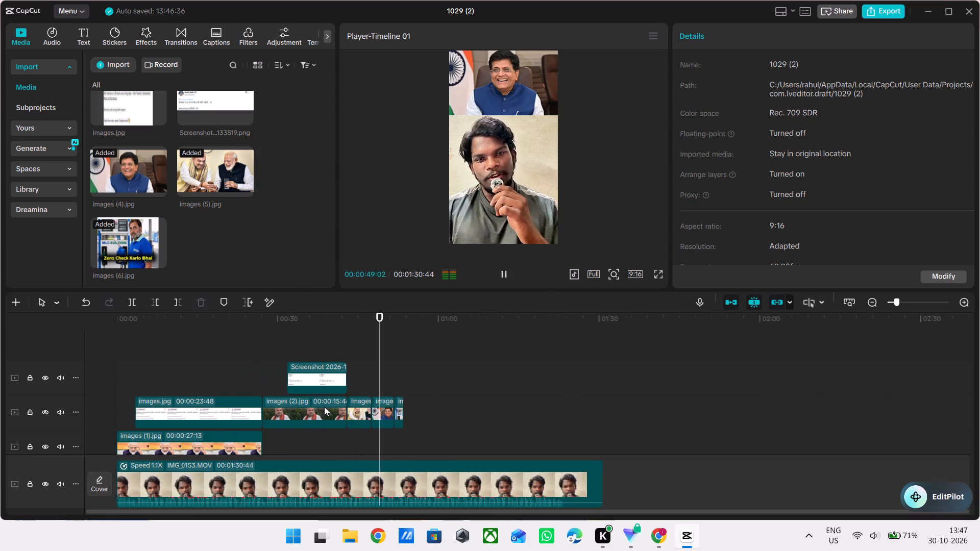
scroll(324, 407, "up", 8, "ctrl")
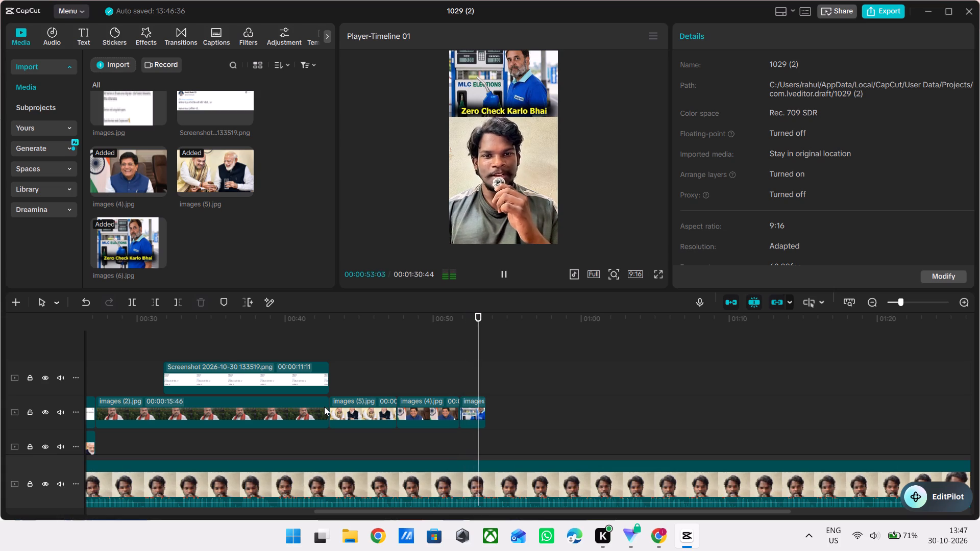
key("space")
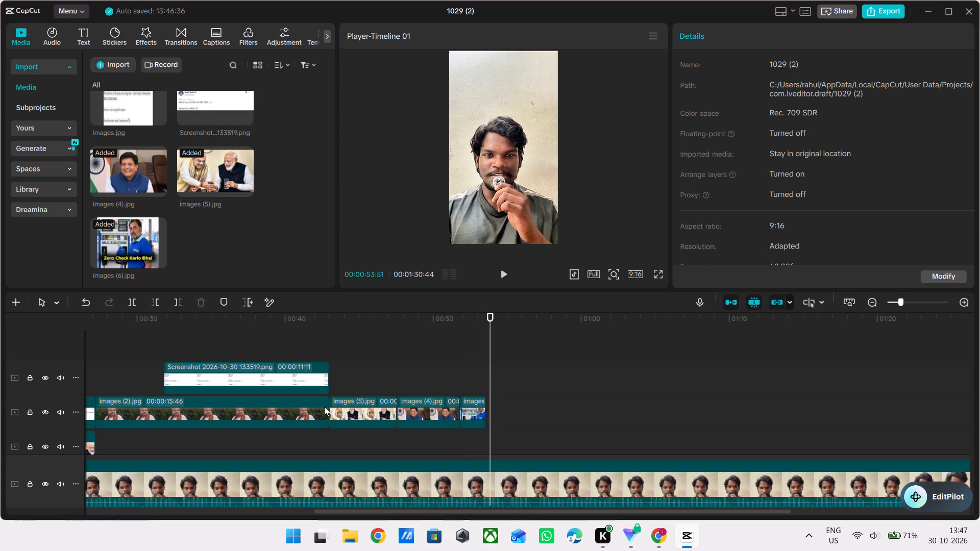
Switch to Chrome, look through the "zero check karlo" image results for more memes, and close the search.
scroll(216, 397, "down", 3)
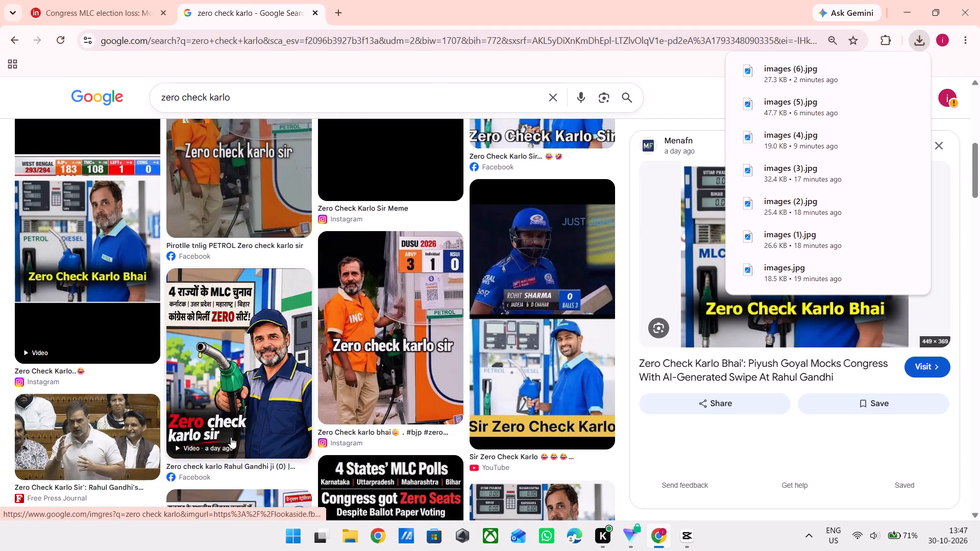
scroll(235, 441, "down", 2)
scroll(204, 481, "down", 2)
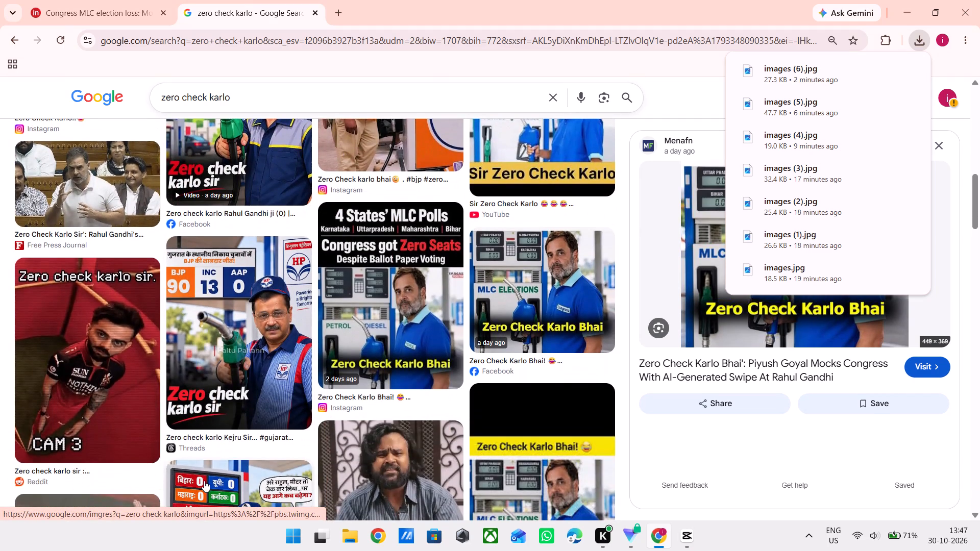
scroll(204, 481, "down", 1)
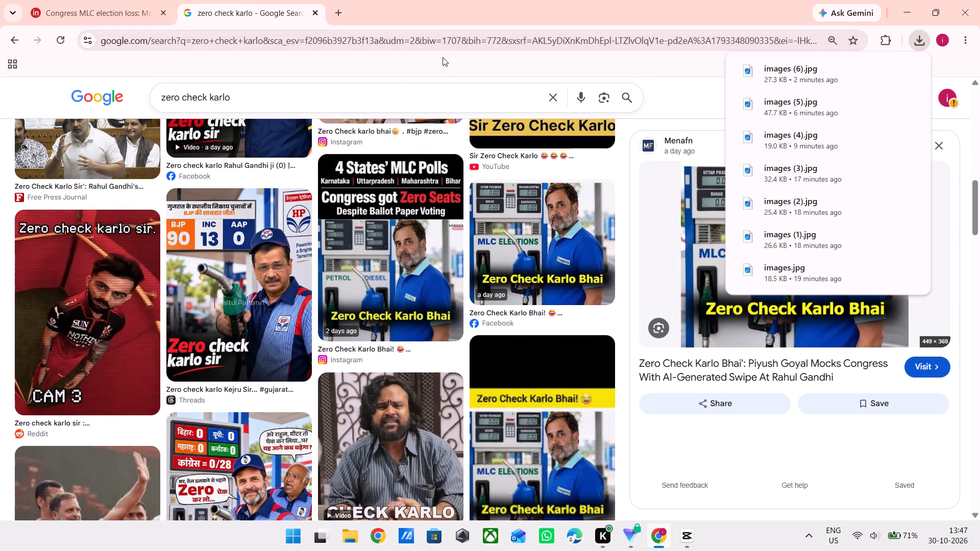
left_click(314, 11)
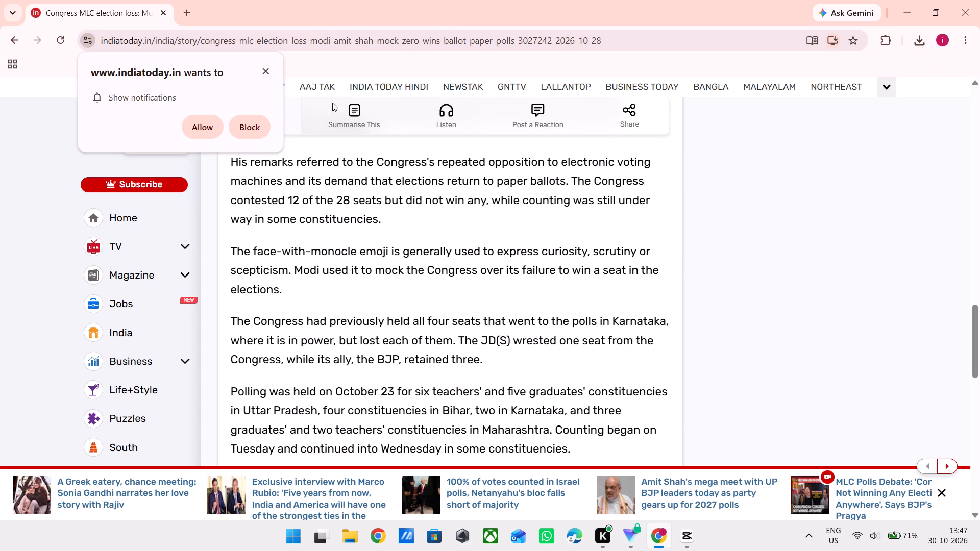
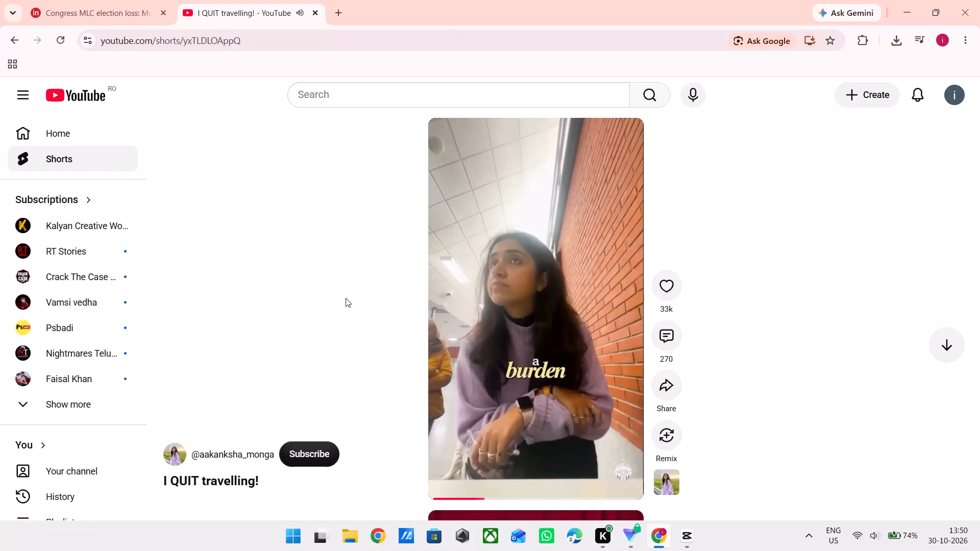
Browse YouTube Shorts to the "iPhone & free international trip!!" short, read through its comments and close them.
scroll(346, 298, "down", 5)
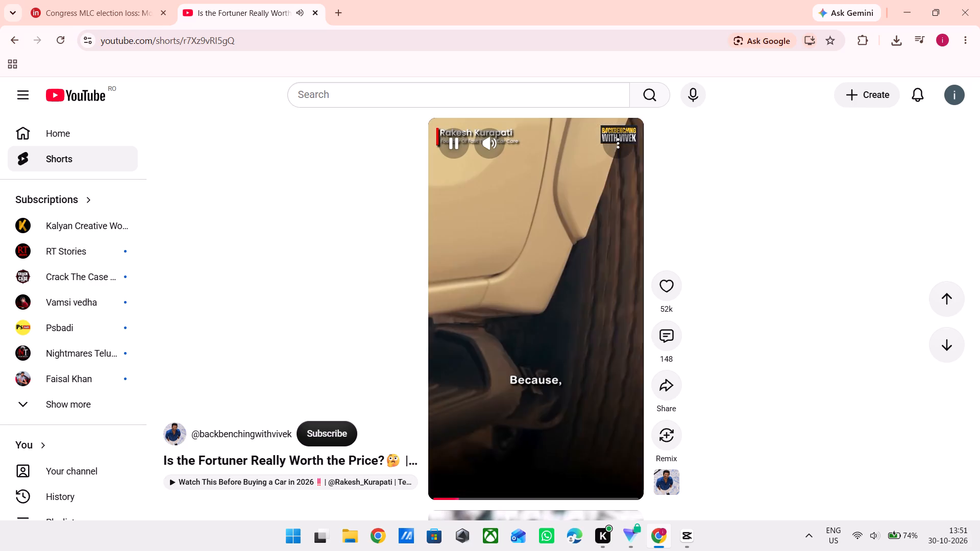
scroll(478, 278, "down", 1)
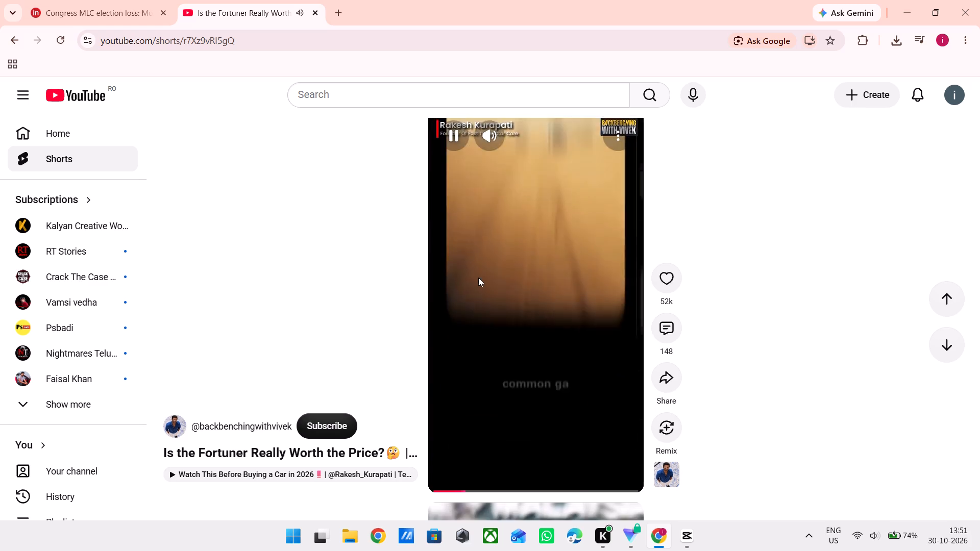
scroll(478, 278, "down", 2)
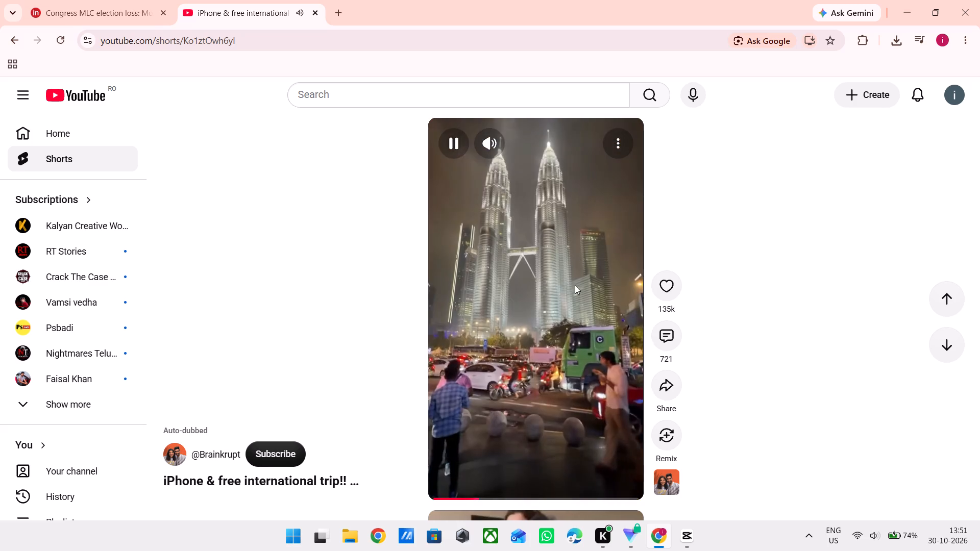
left_click(674, 339)
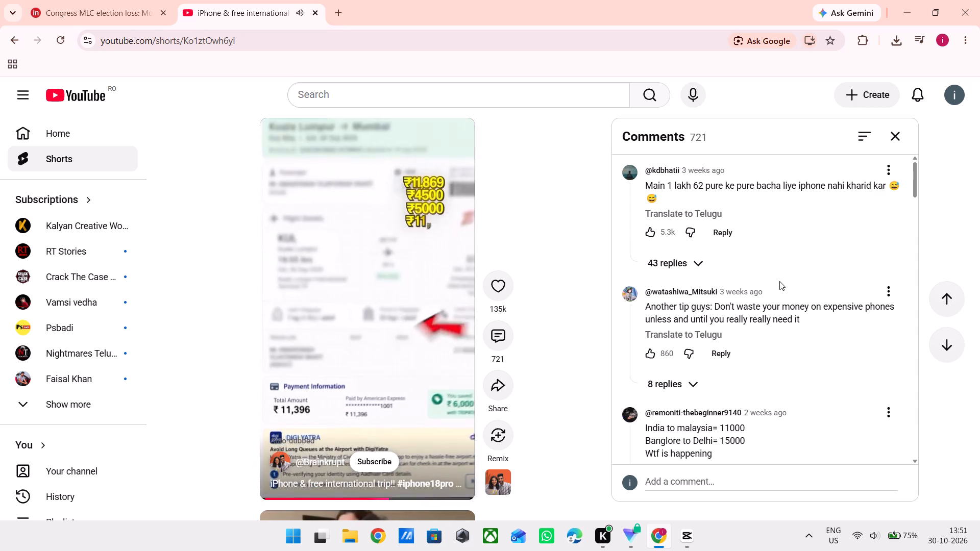
scroll(779, 281, "down", 4)
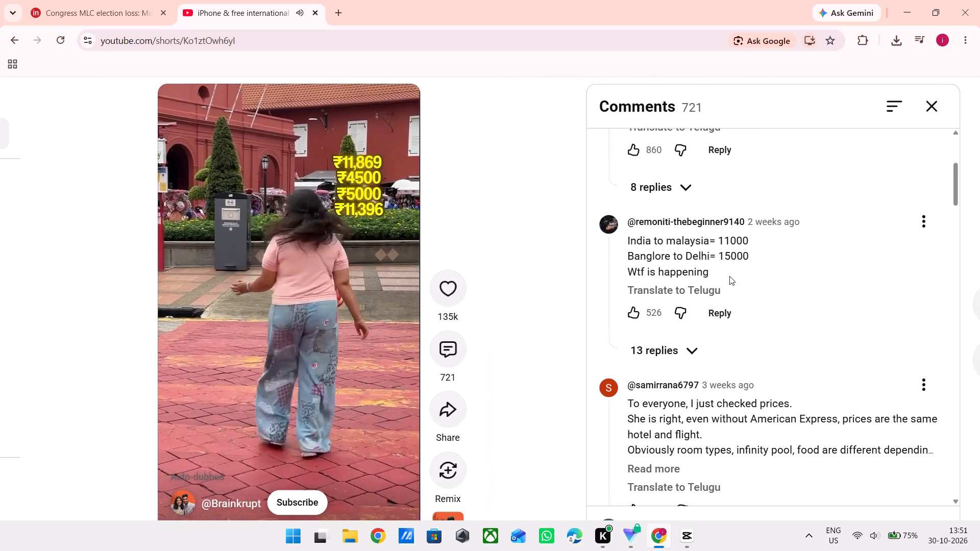
scroll(734, 317, "down", 1)
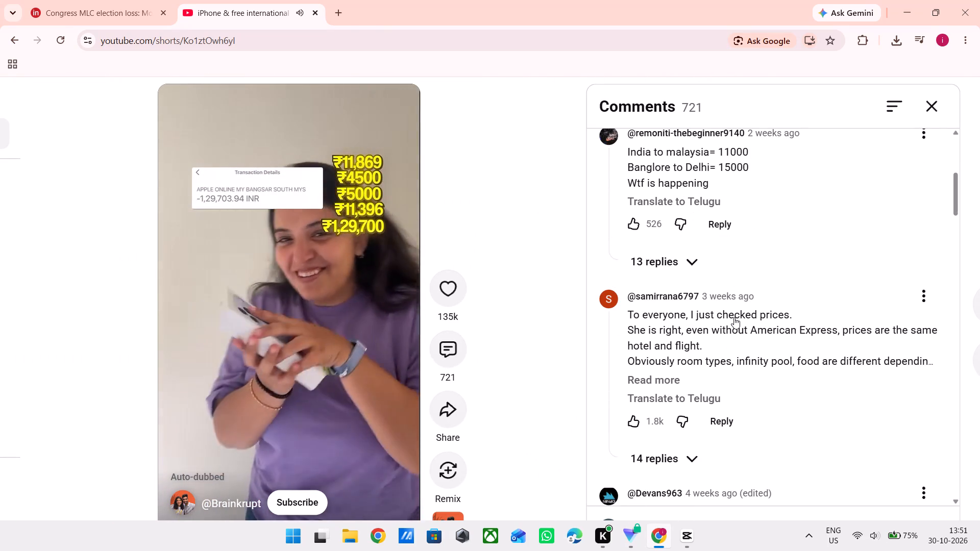
scroll(734, 317, "down", 3)
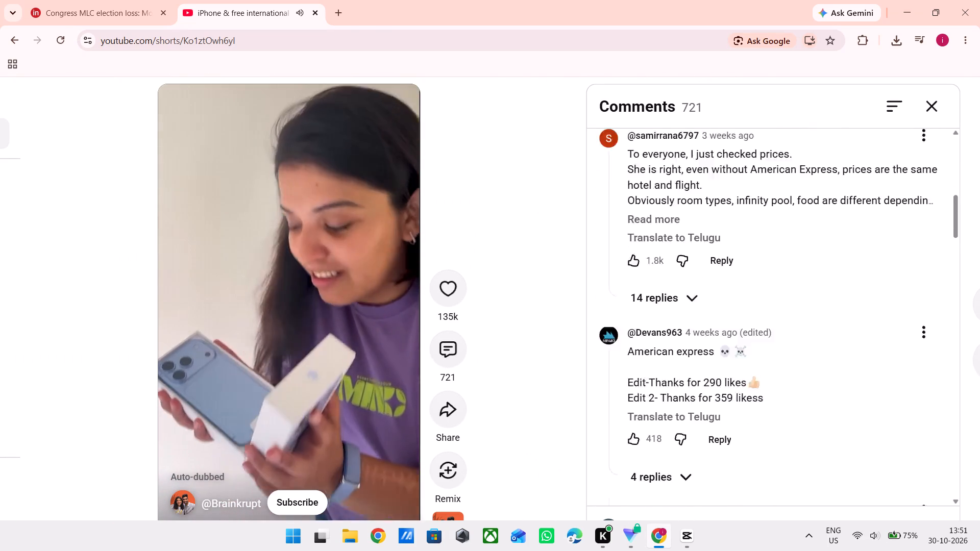
scroll(734, 317, "down", 1)
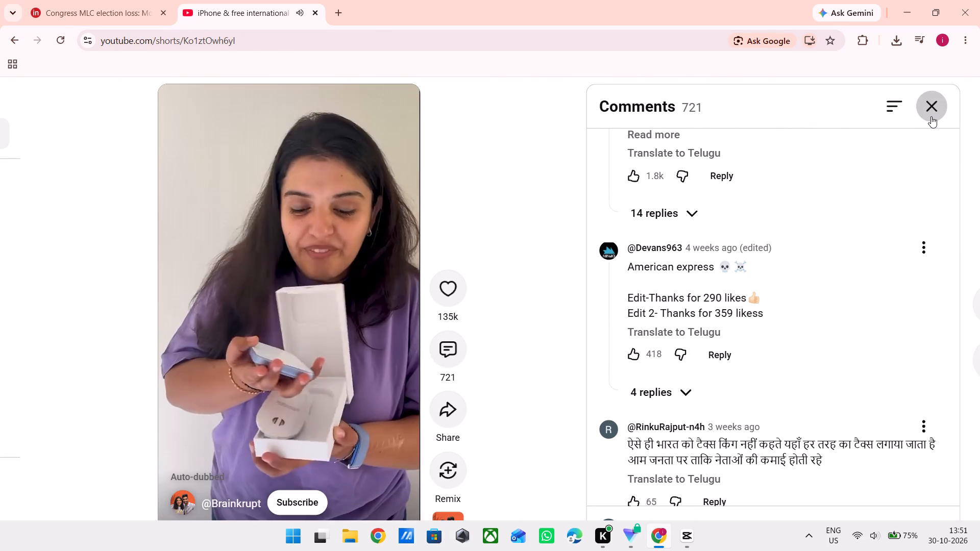
left_click(931, 116)
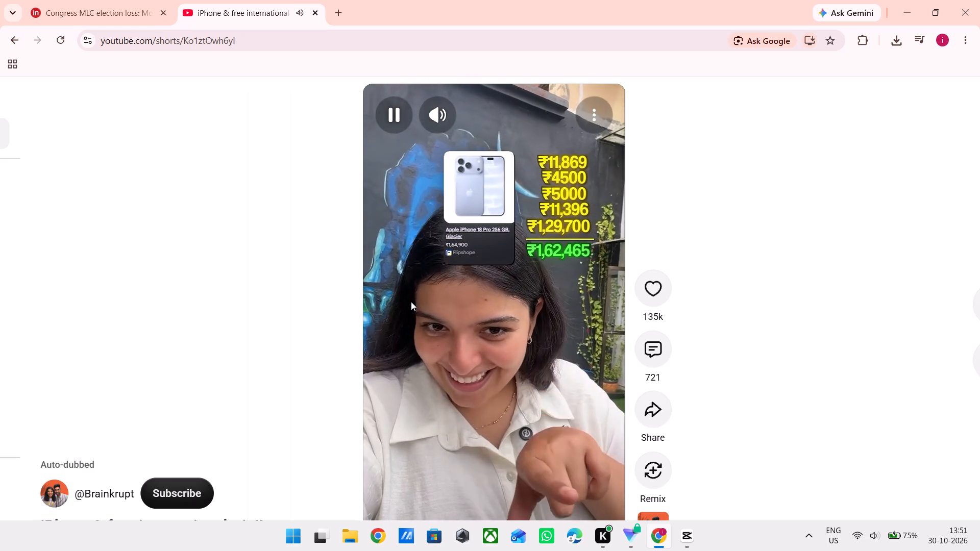
Watch the rest of the iPhone trip short, pause it and close the YouTube page.
left_click(411, 302)
left_click(411, 302)
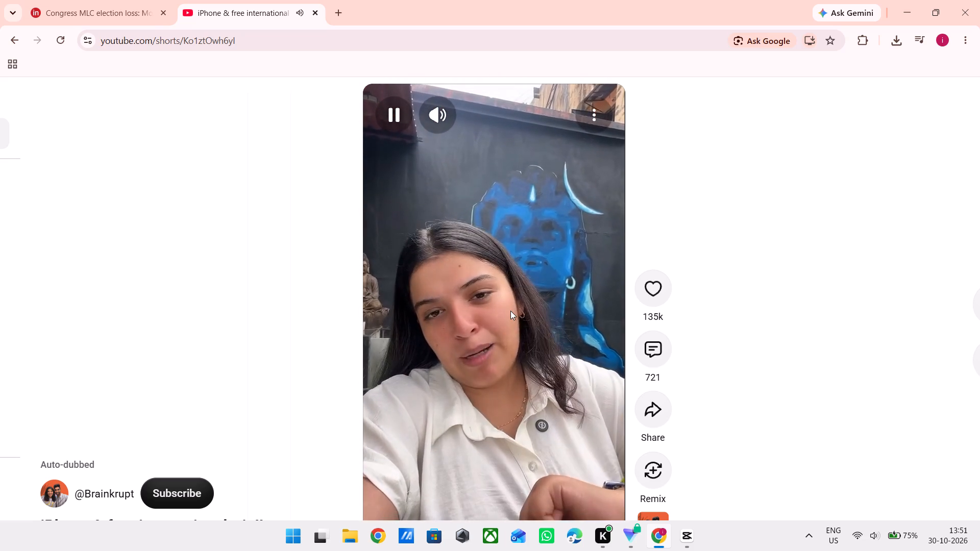
key("space")
key("ctrl+w")
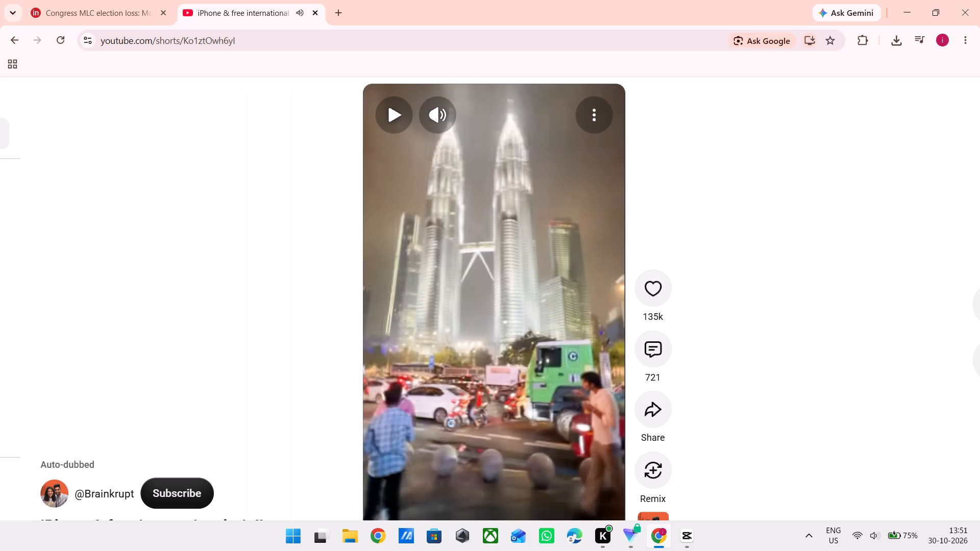
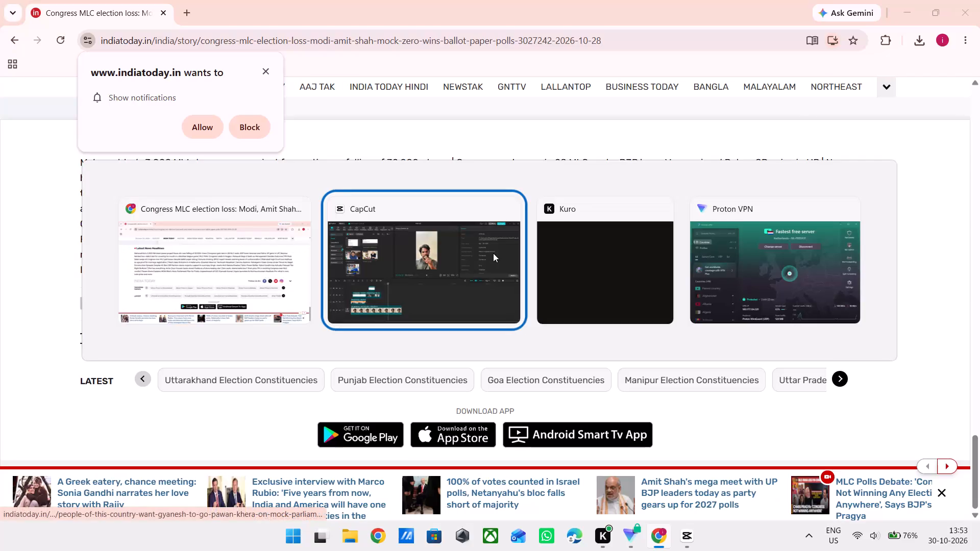
Switch back to CapCut, return the playhead to the start of the timeline and briefly preview the video's opening.
left_click(252, 348)
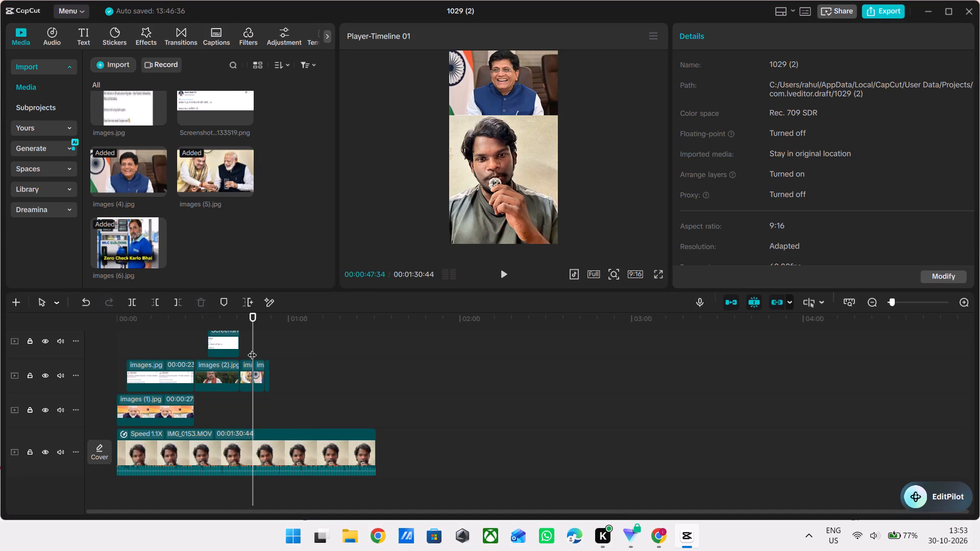
double_click(248, 409)
left_click_drag(248, 409, 1, 444)
type("b")
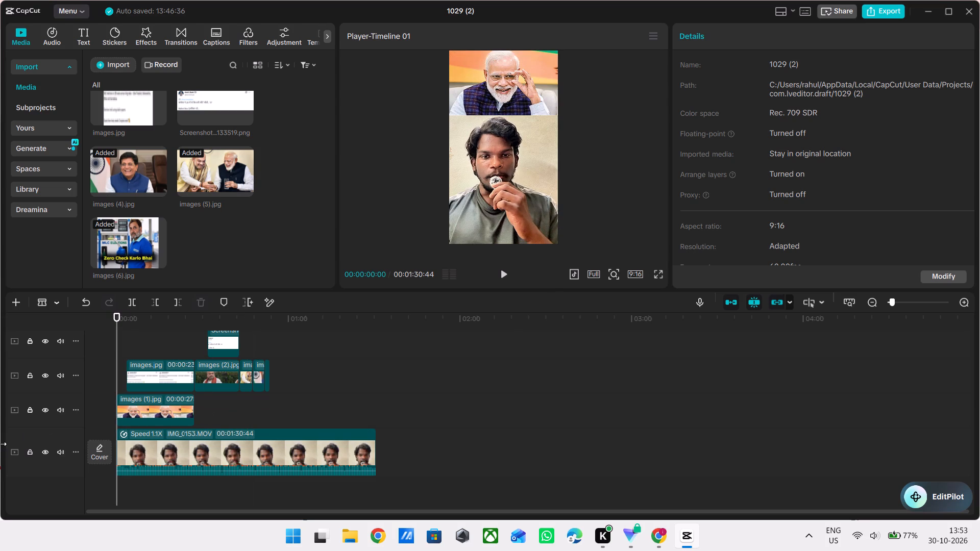
key("space")
key("space")
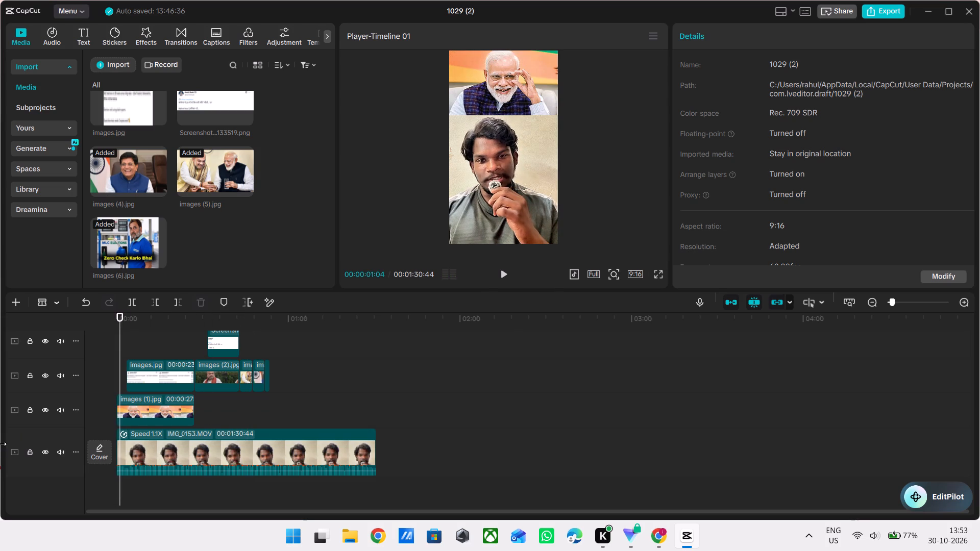
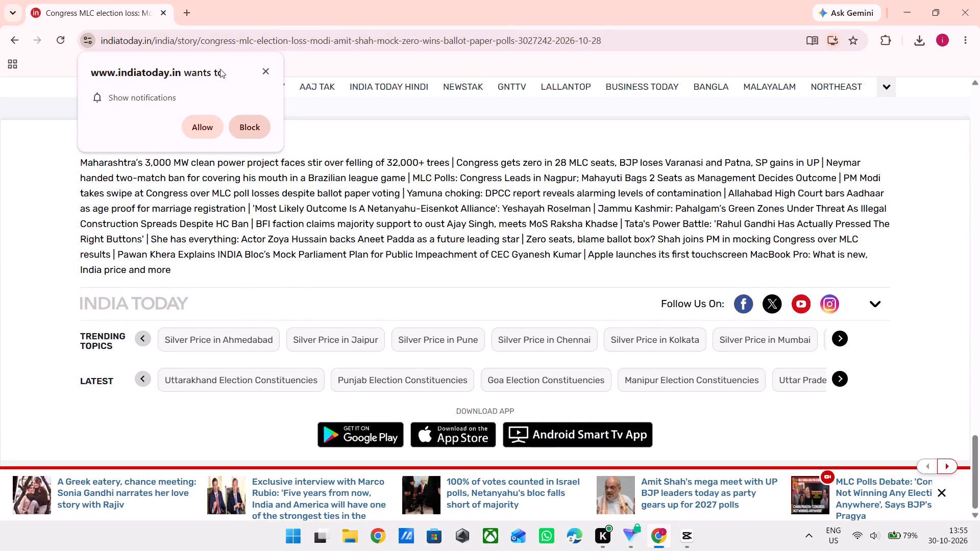
Allow the India Today website to show notifications in Chrome.
left_click(203, 118)
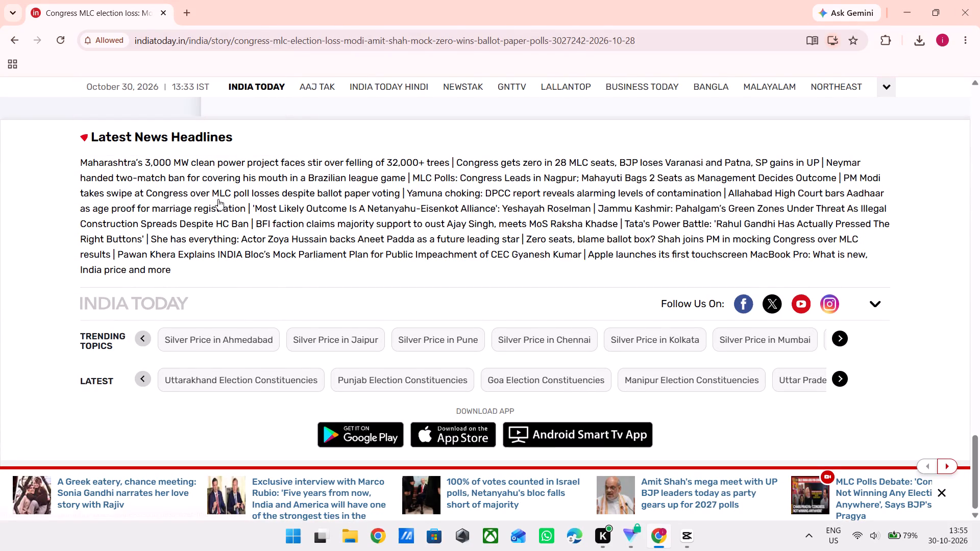